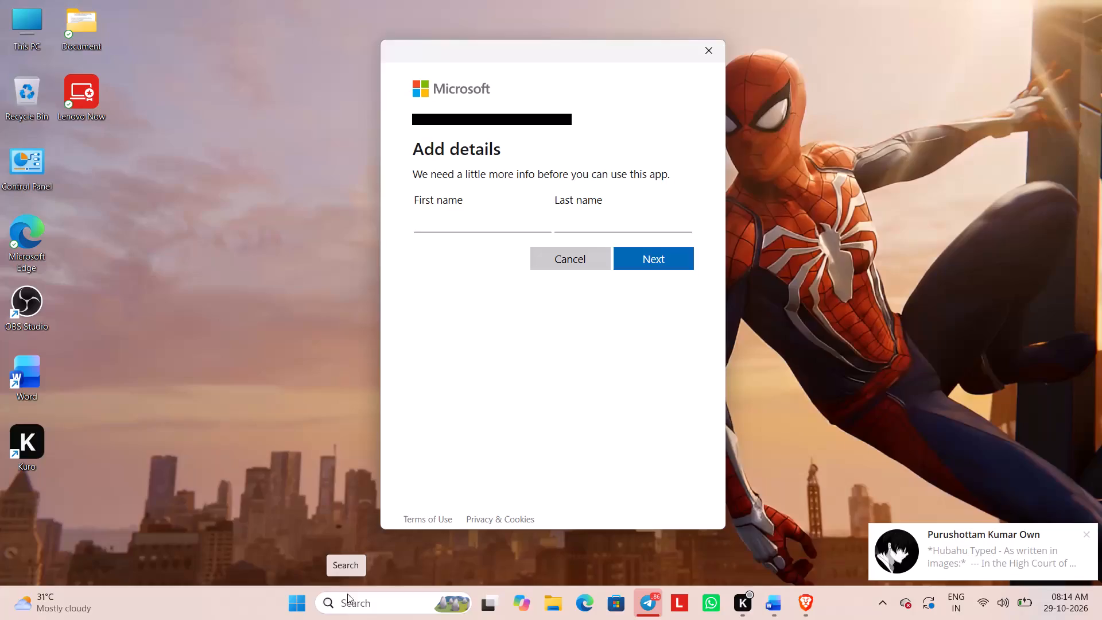
Dismiss the Microsoft account prompt for adding first and last name without entering any details.
left_click(567, 259)
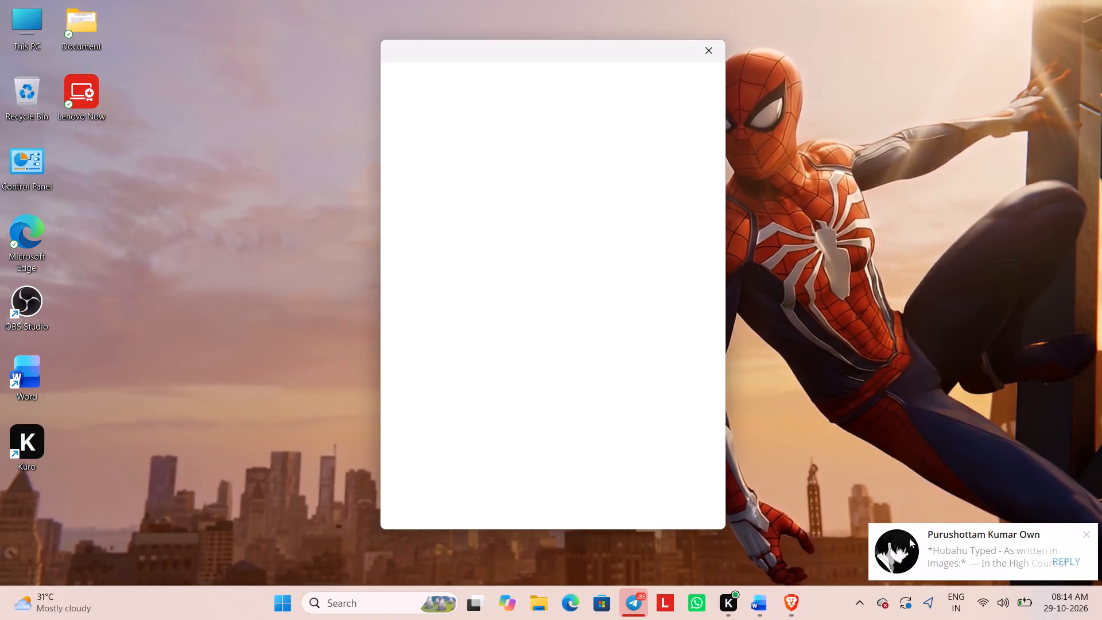
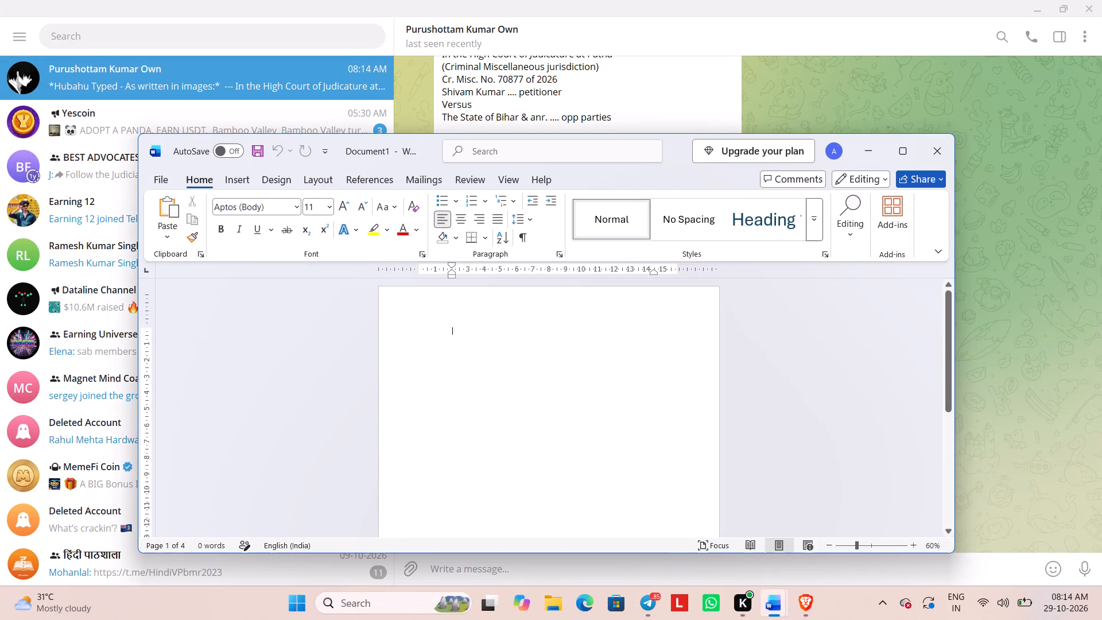
Maximize the blank Document1 window.
left_click(902, 149)
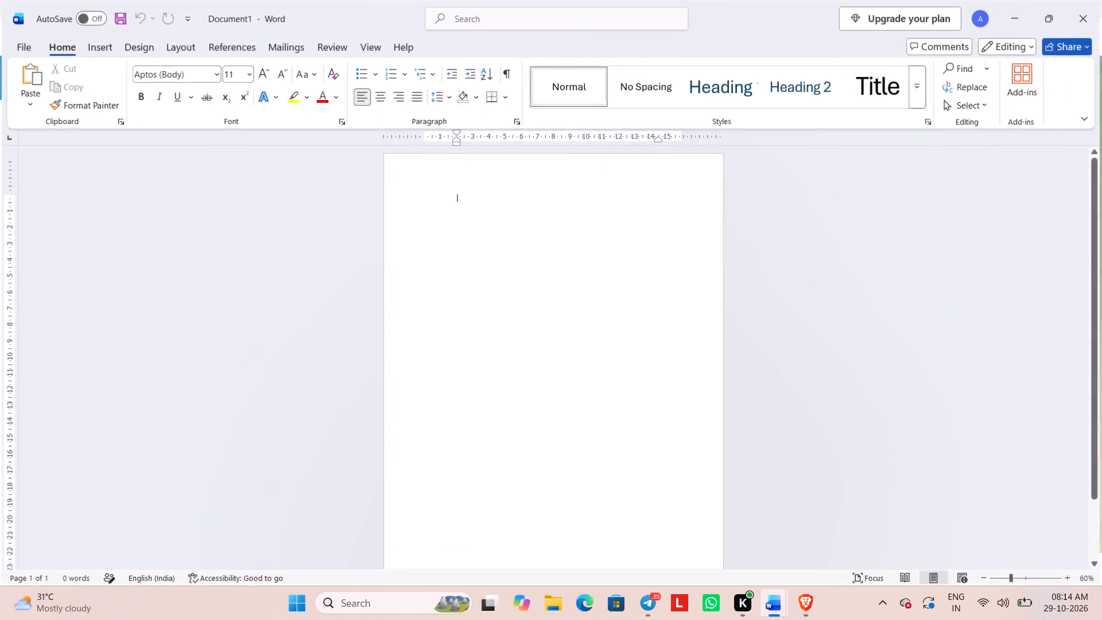
left_click(906, 20)
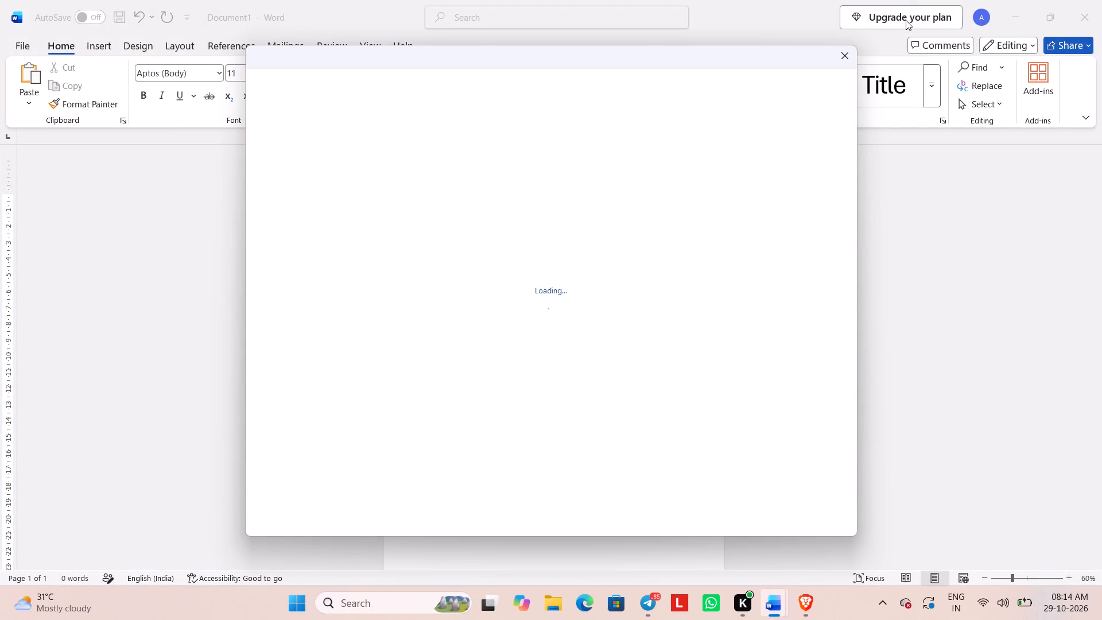
left_click(847, 57)
Set the font size of the blank document's first paragraph to 16.
scroll(664, 161, "up", 3, "ctrl")
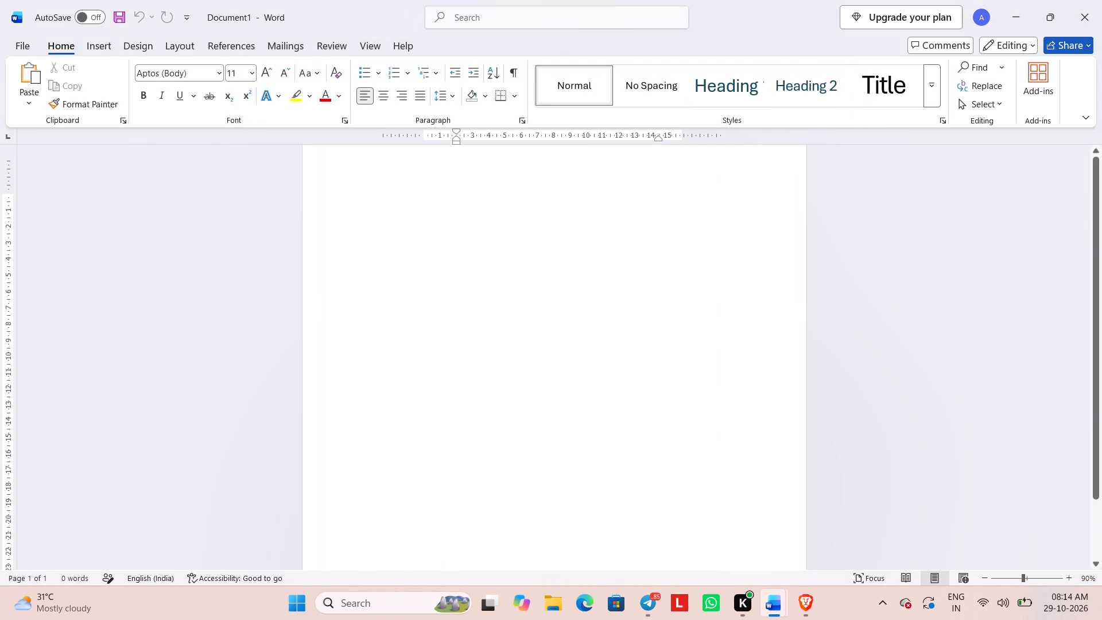
scroll(664, 161, "up", 1, "ctrl")
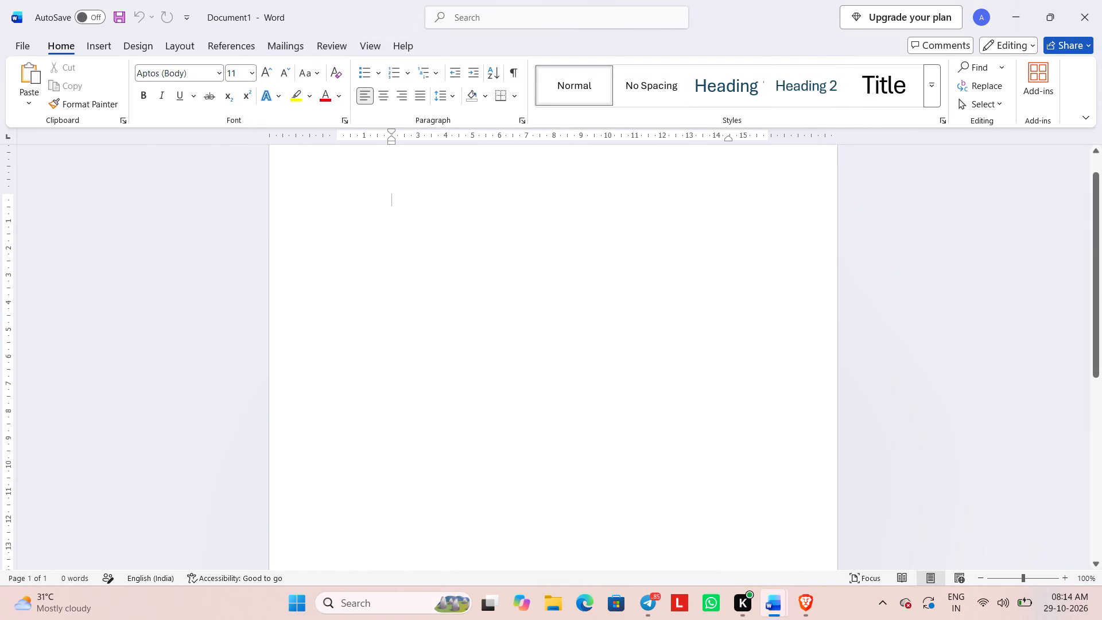
scroll(622, 230, "up", 4)
left_click(242, 72)
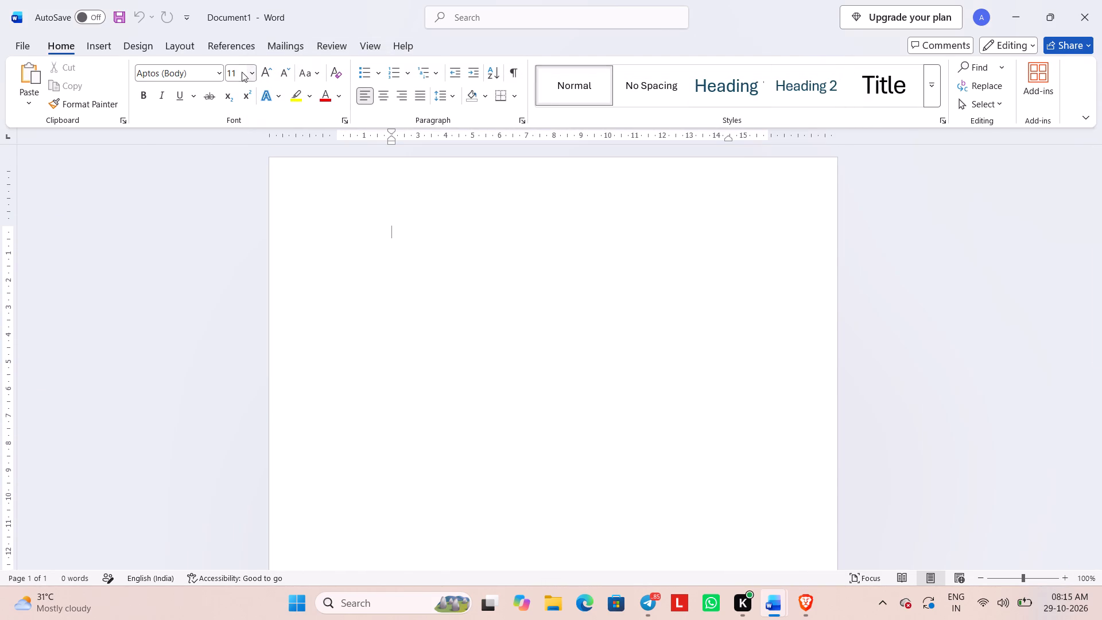
key("BackSpace")
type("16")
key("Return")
Remove the left indent from the empty first paragraph so text starts at the page margin.
left_click(457, 258)
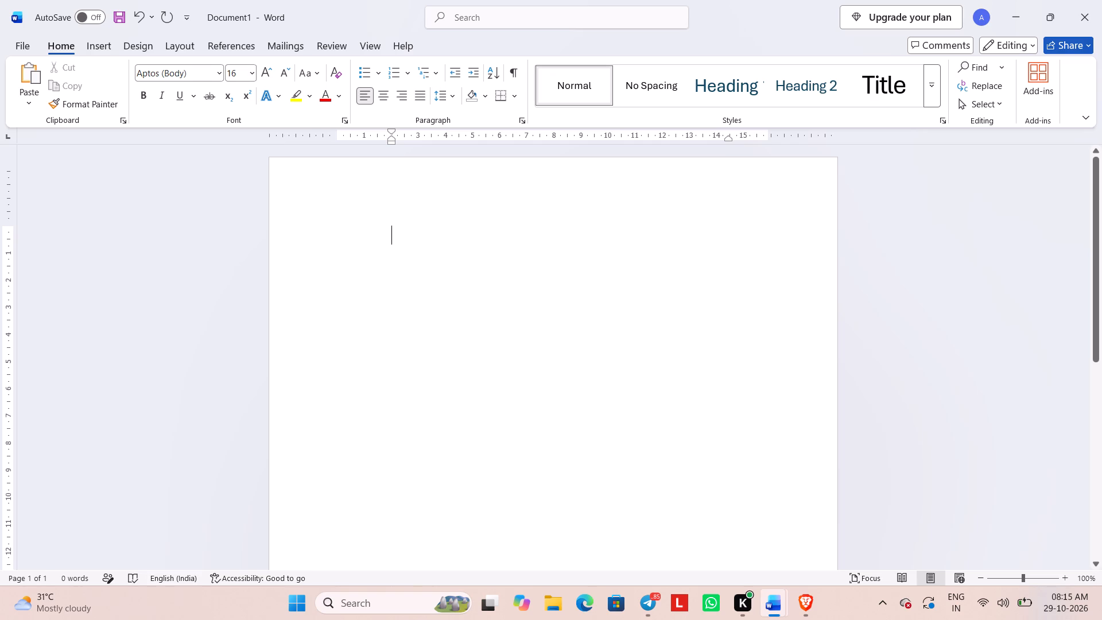
key("BackSpace")
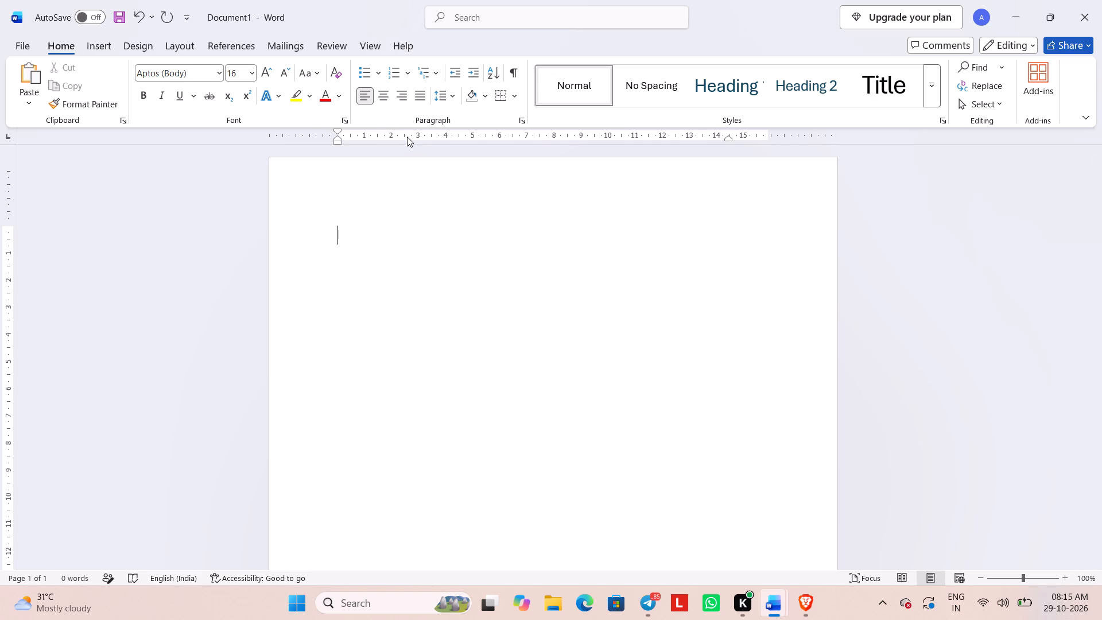
Open the Page Setup margin settings for the document.
double_click(408, 133)
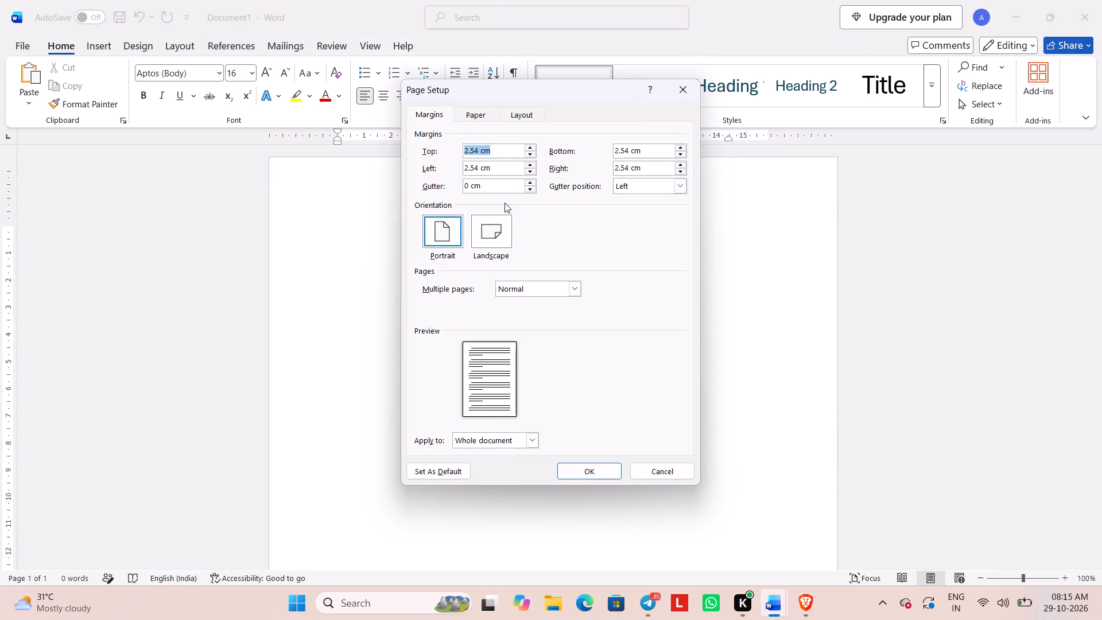
Set the document's left margin to 3 cm.
left_click_drag(503, 172, 431, 185)
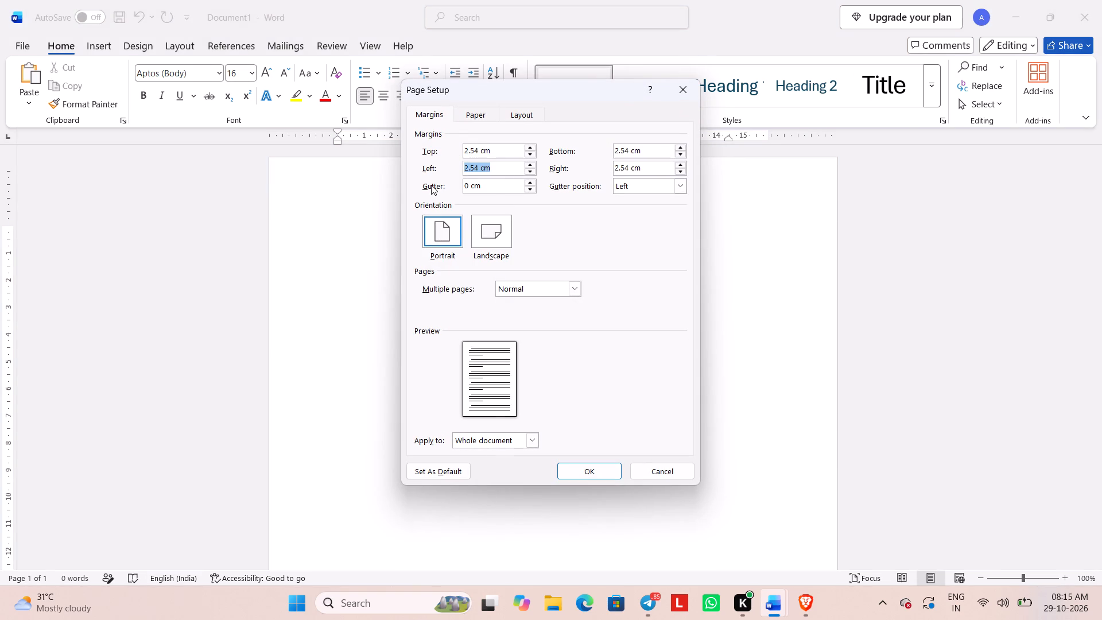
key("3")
key("Return")
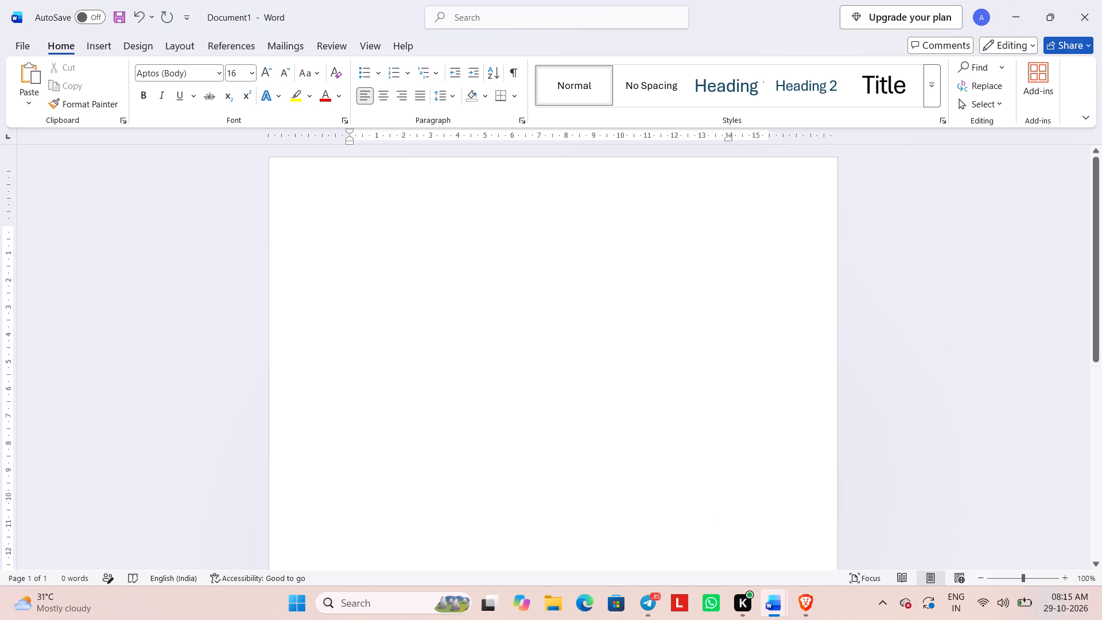
Paste the copied supplementary affidavit text into the blank document.
key("ctrl+v")
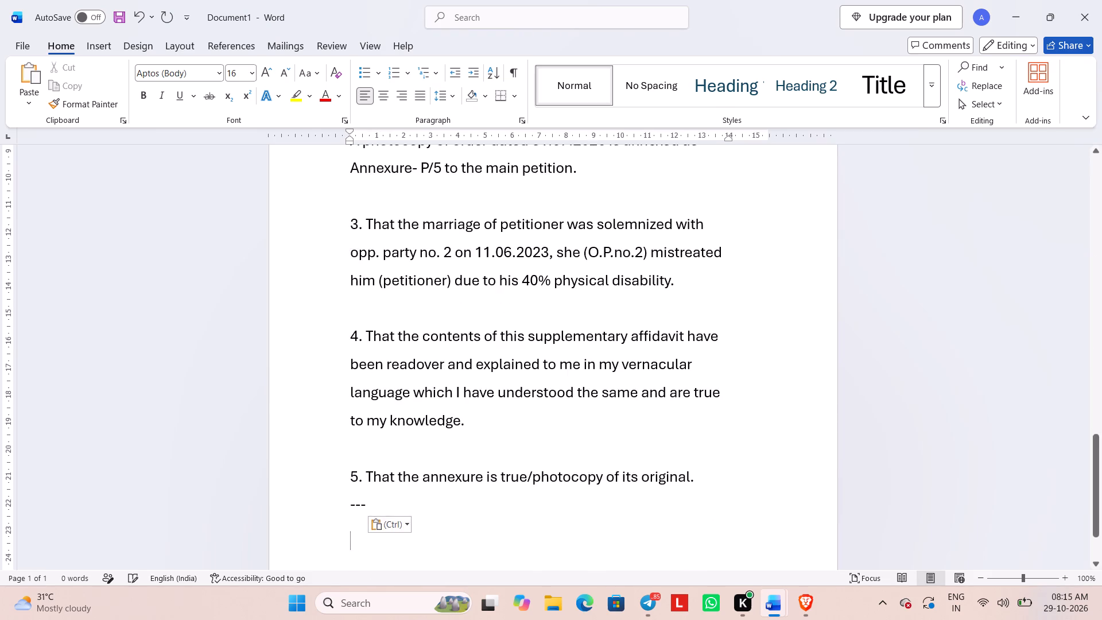
Delete the "Hubahu Typed - As written in images" line, the blank line and the dashes above the court name.
scroll(554, 337, "up", 17)
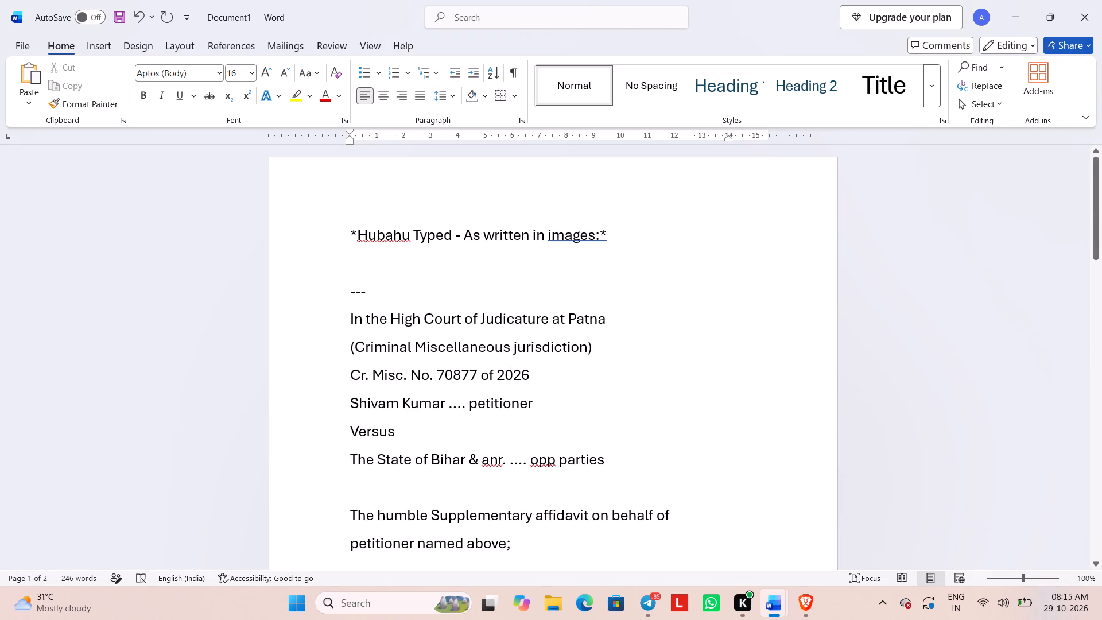
left_click(346, 316)
left_click_drag(346, 316, 337, 222)
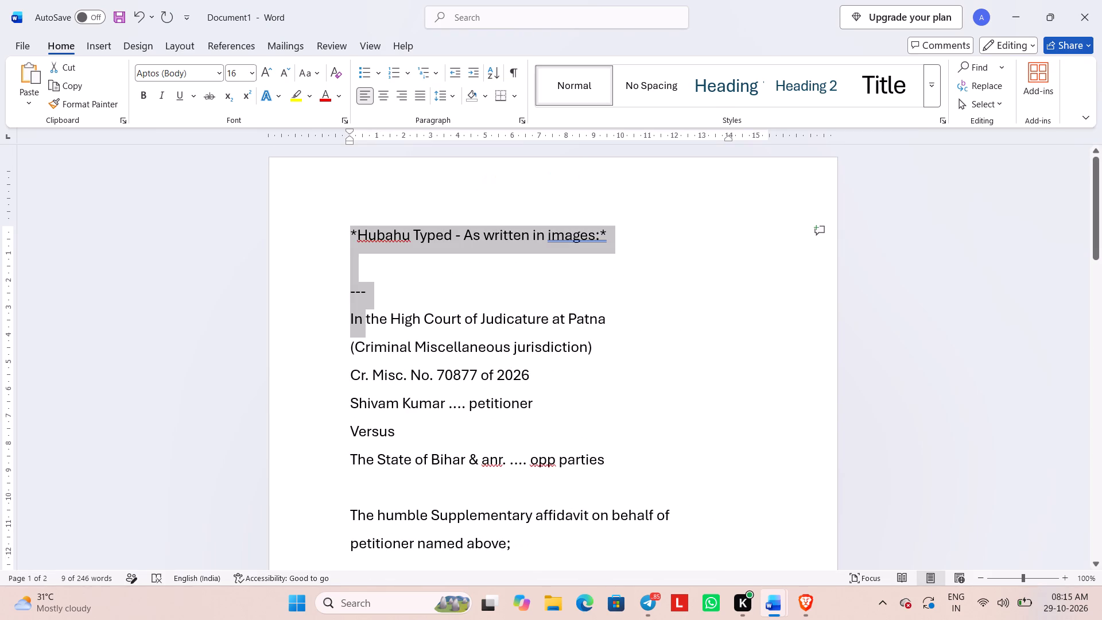
left_click(337, 222)
left_click_drag(337, 222, 354, 296)
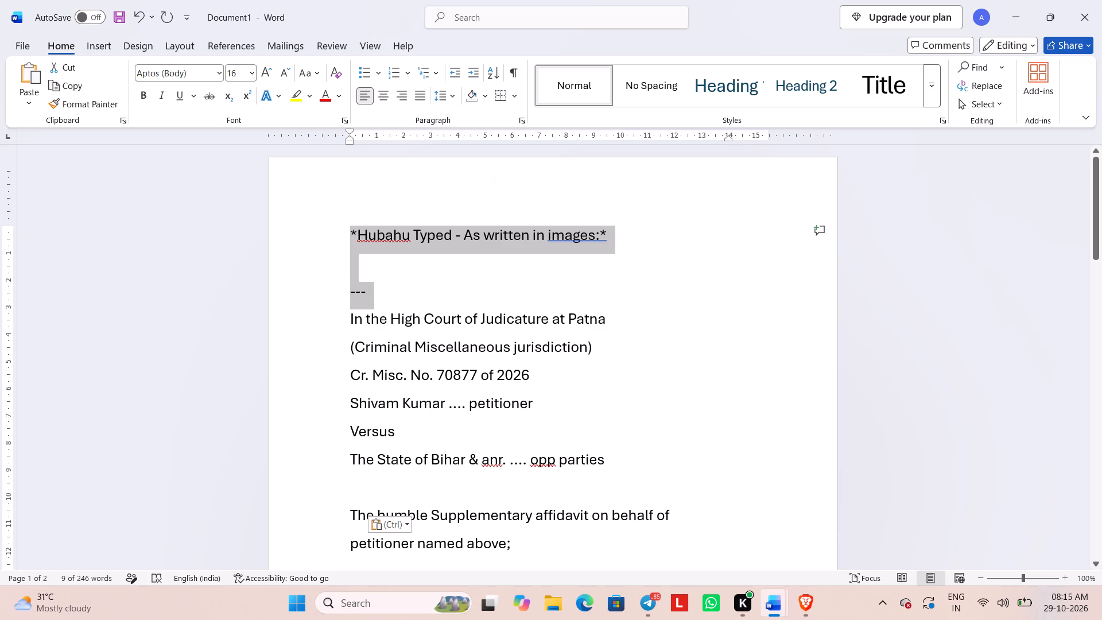
left_click_drag(354, 296, 358, 294)
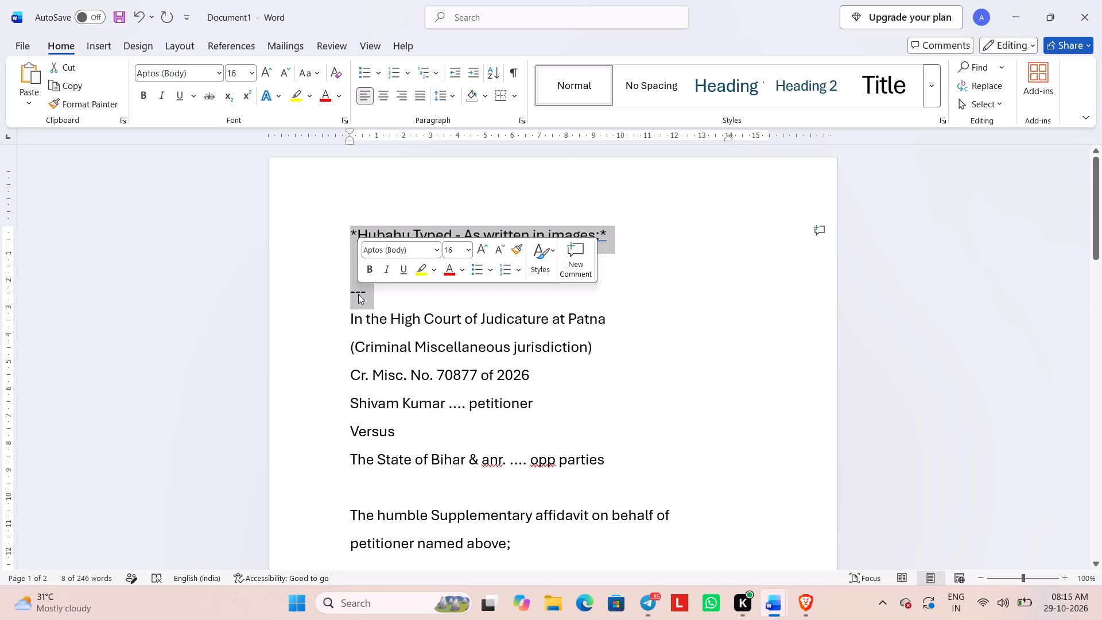
key("BackSpace")
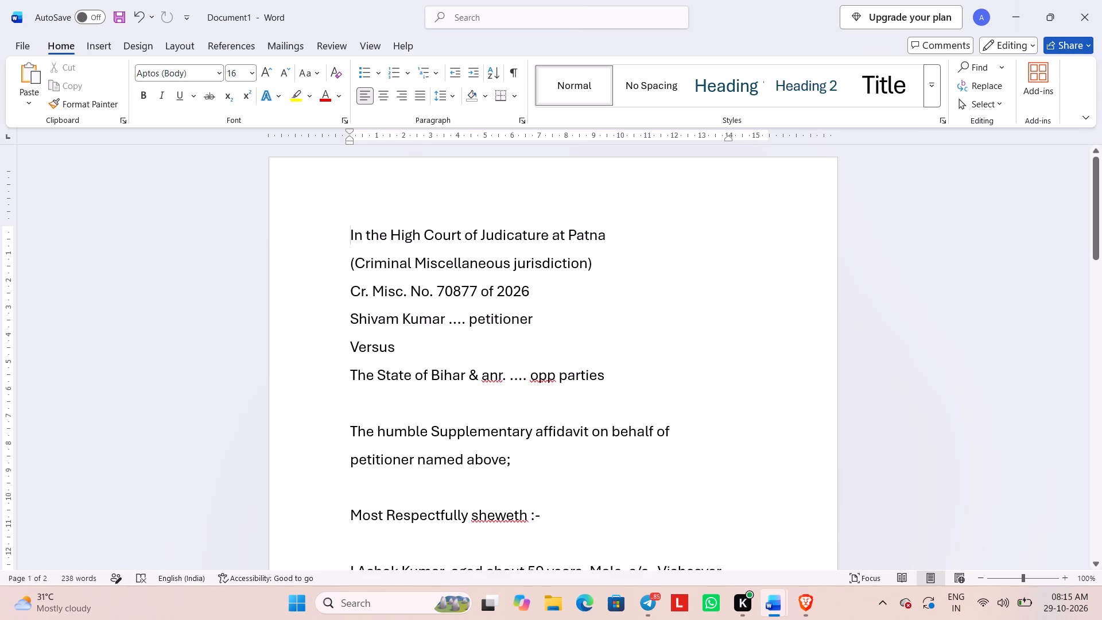
Give the court name line and the "(Criminal Miscellaneous jurisdiction)" line a first-line indent of about 1.5 cm.
left_click(474, 334)
left_click(619, 237)
left_click(343, 240)
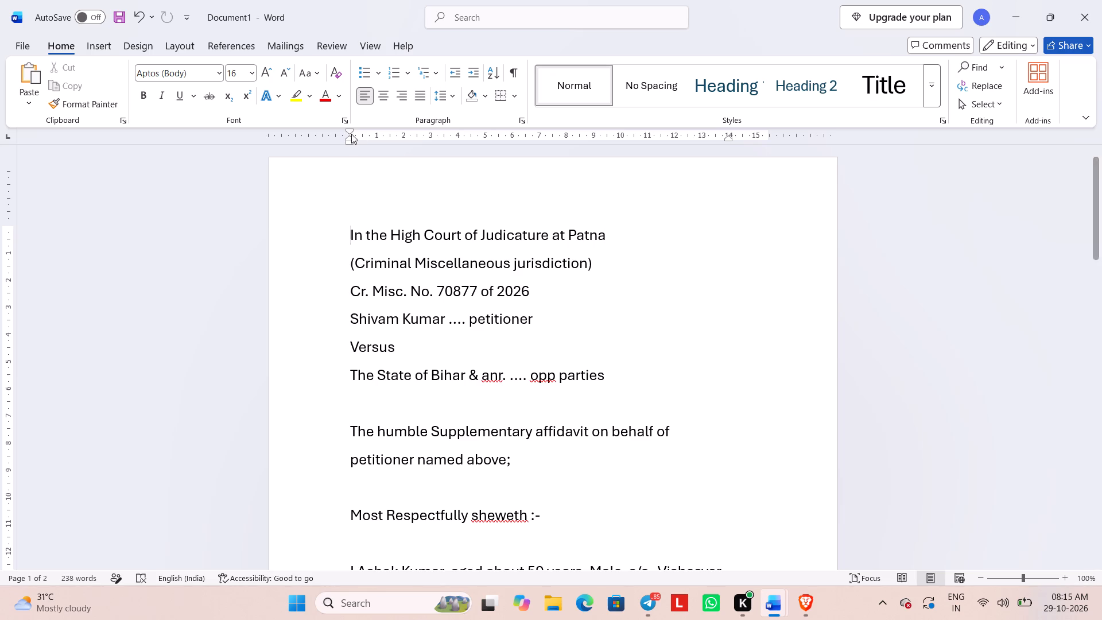
left_click_drag(348, 129, 398, 133)
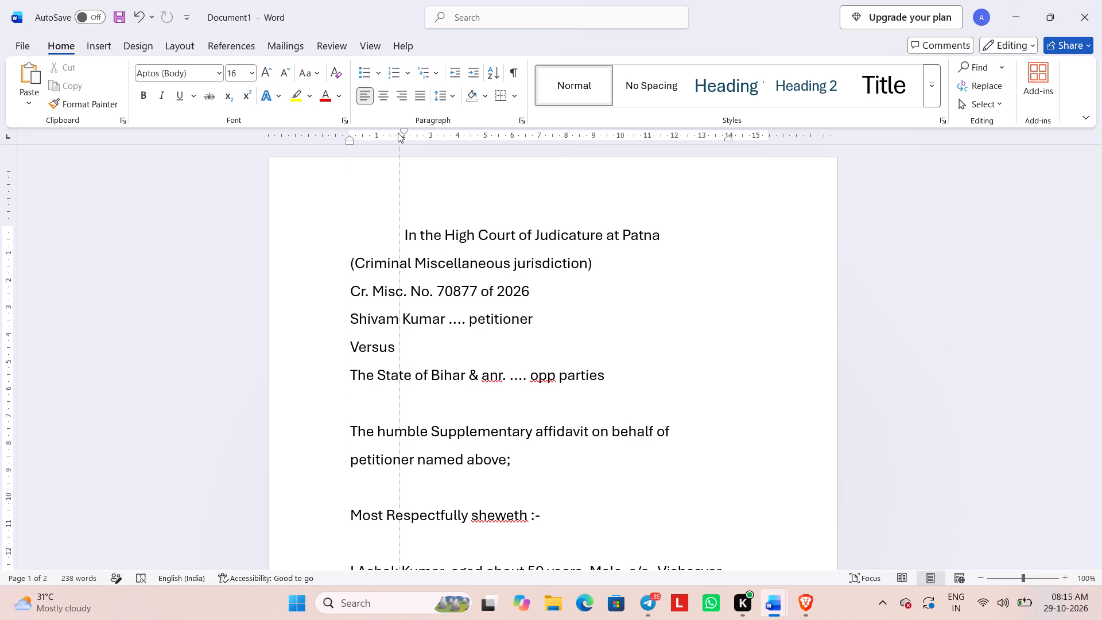
left_click_drag(398, 133, 393, 133)
left_click(349, 264)
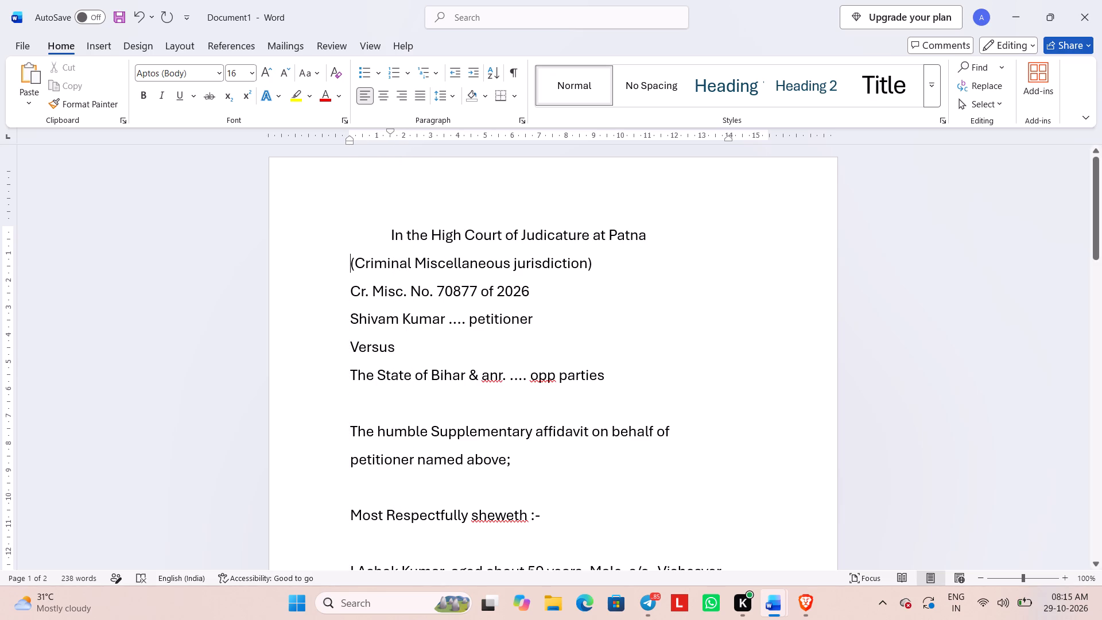
key("BackSpace")
key("Return")
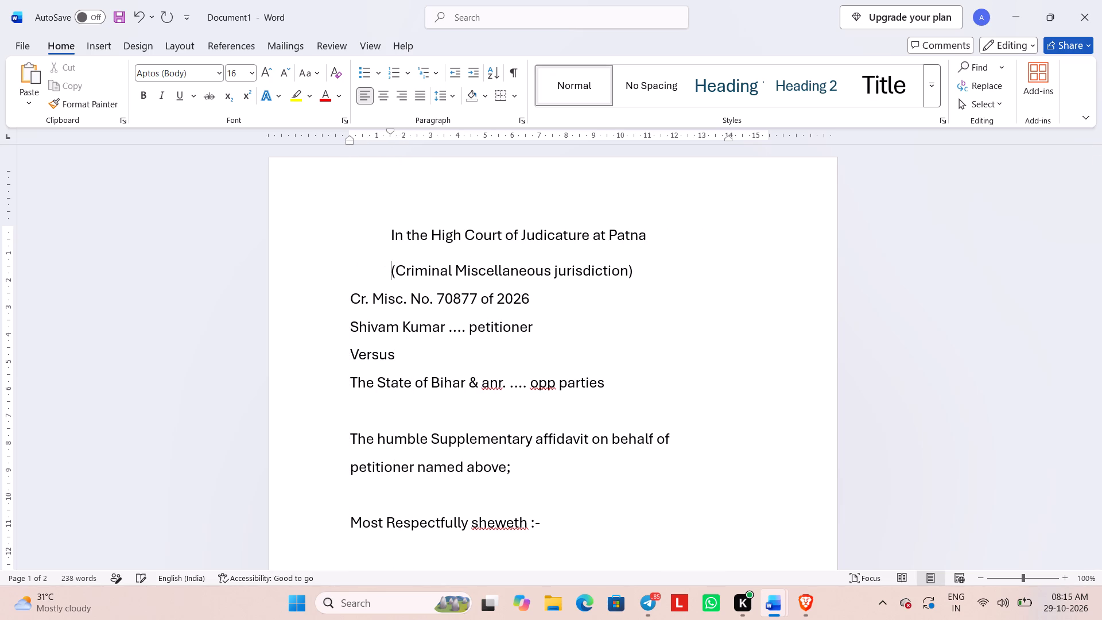
Give the "Cr. Misc. No." line a first-line indent of about 2.5 cm, in line with the heading above.
left_click(344, 308)
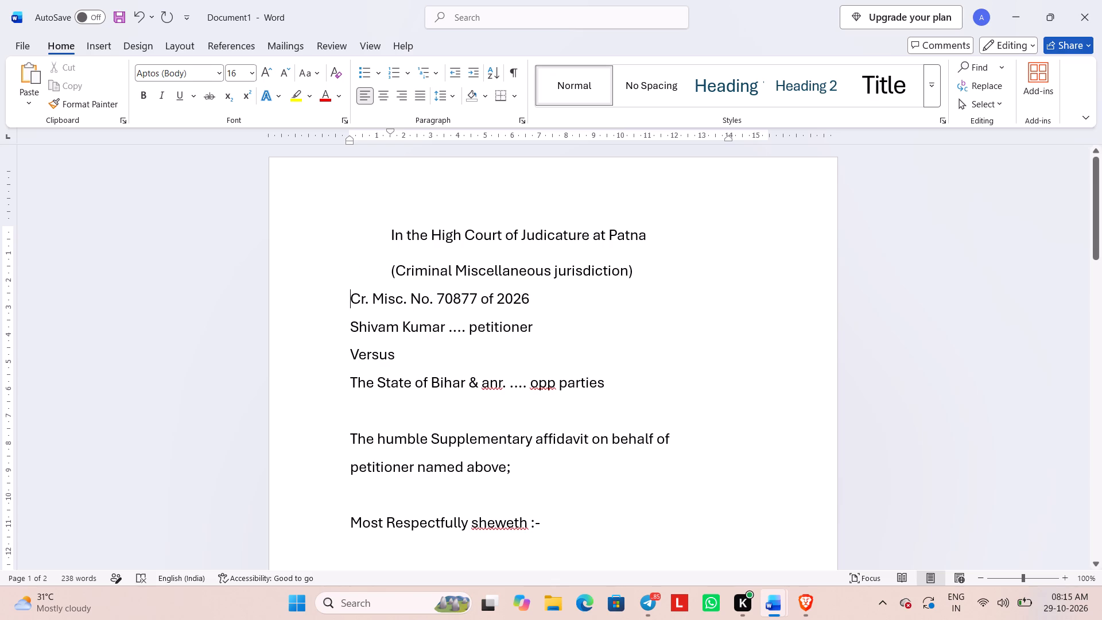
key("BackSpace")
key("Return")
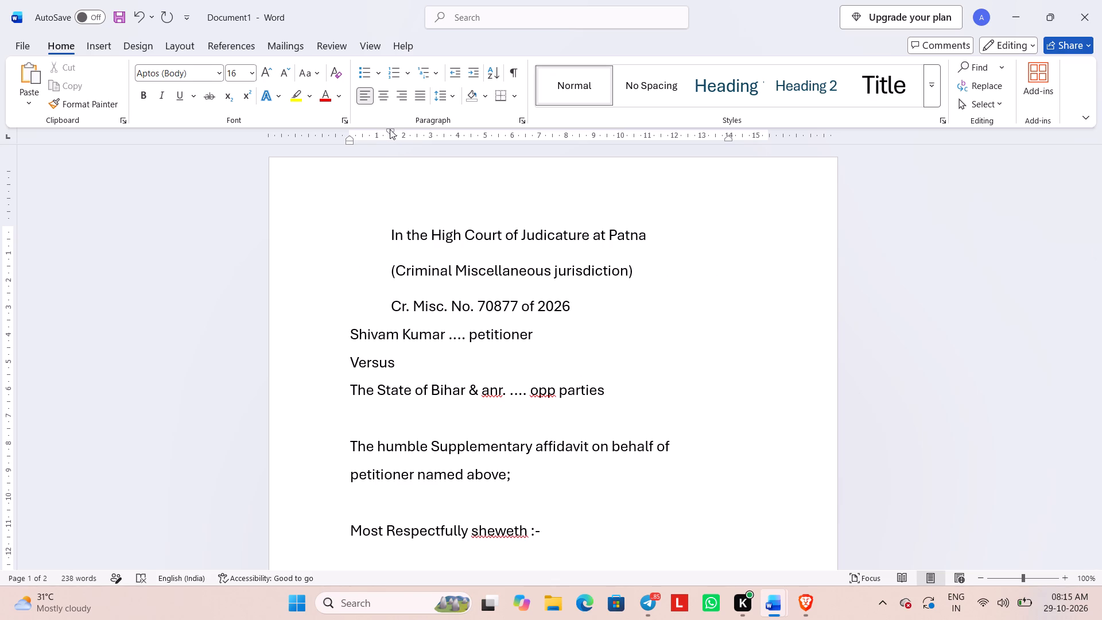
left_click_drag(390, 129, 416, 129)
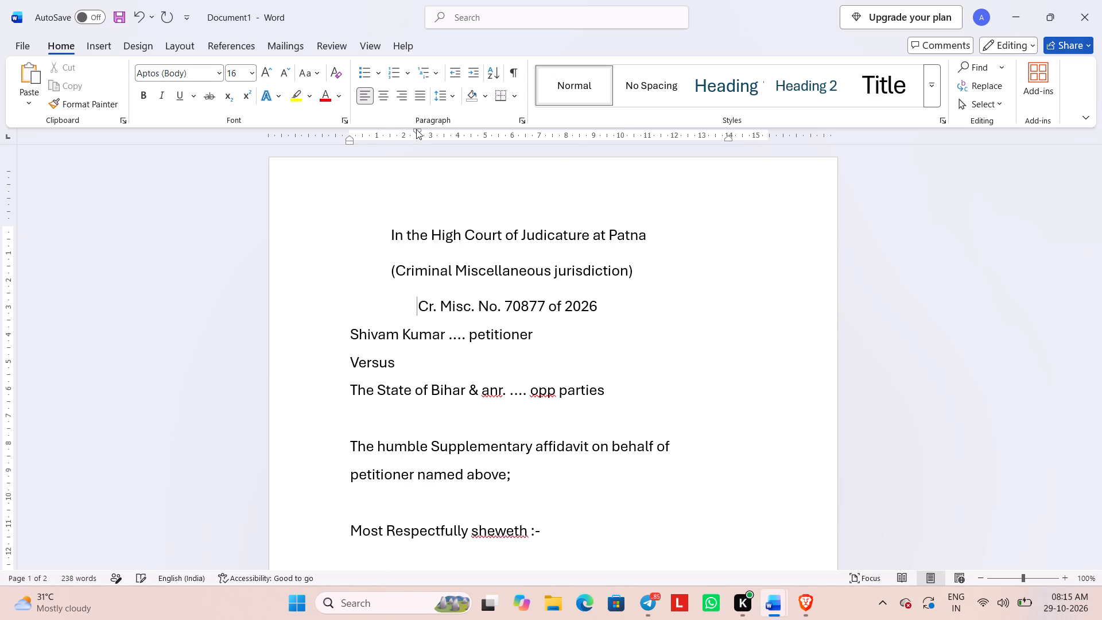
Insert a wide run of spaces between the petitioner's name and ".... petitioner" to move the label towards the page's right side.
left_click(447, 335)
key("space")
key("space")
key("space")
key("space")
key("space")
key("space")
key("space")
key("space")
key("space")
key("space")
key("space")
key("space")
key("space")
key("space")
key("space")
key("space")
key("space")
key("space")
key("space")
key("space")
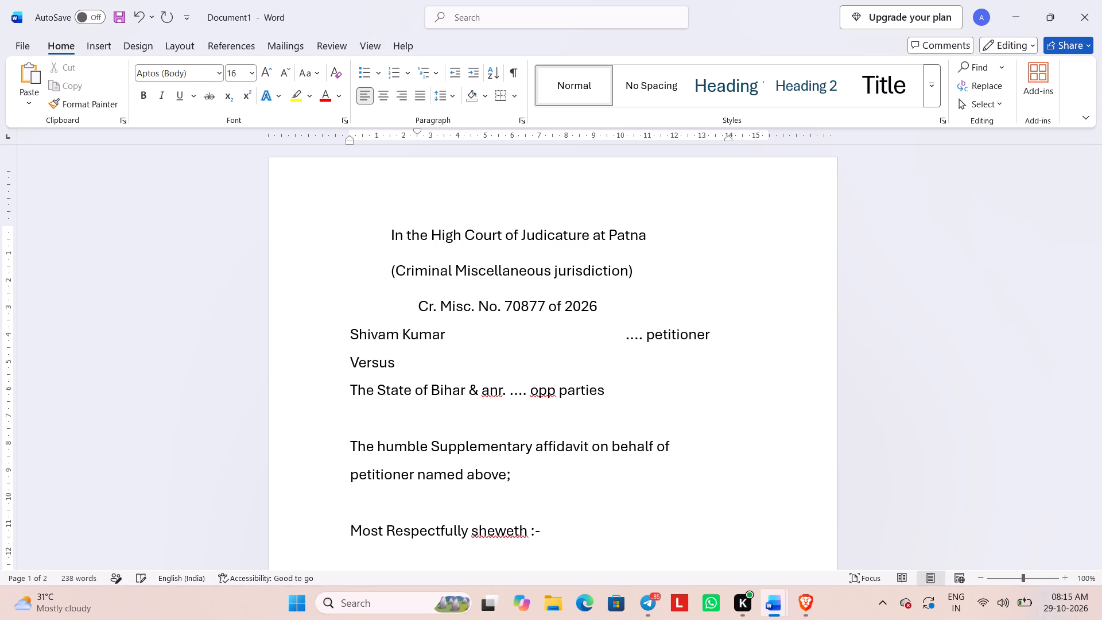
Extend the right indent of the entire document's text to about 15.25 cm on the ruler.
left_click(582, 425)
key("ctrl+a")
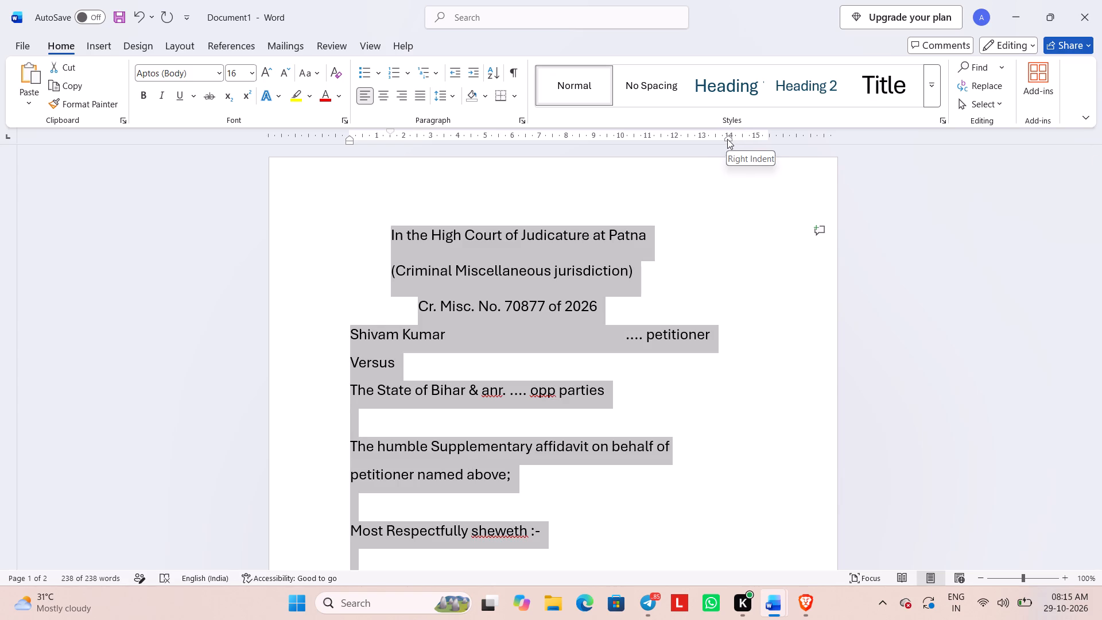
left_click_drag(727, 139, 758, 137)
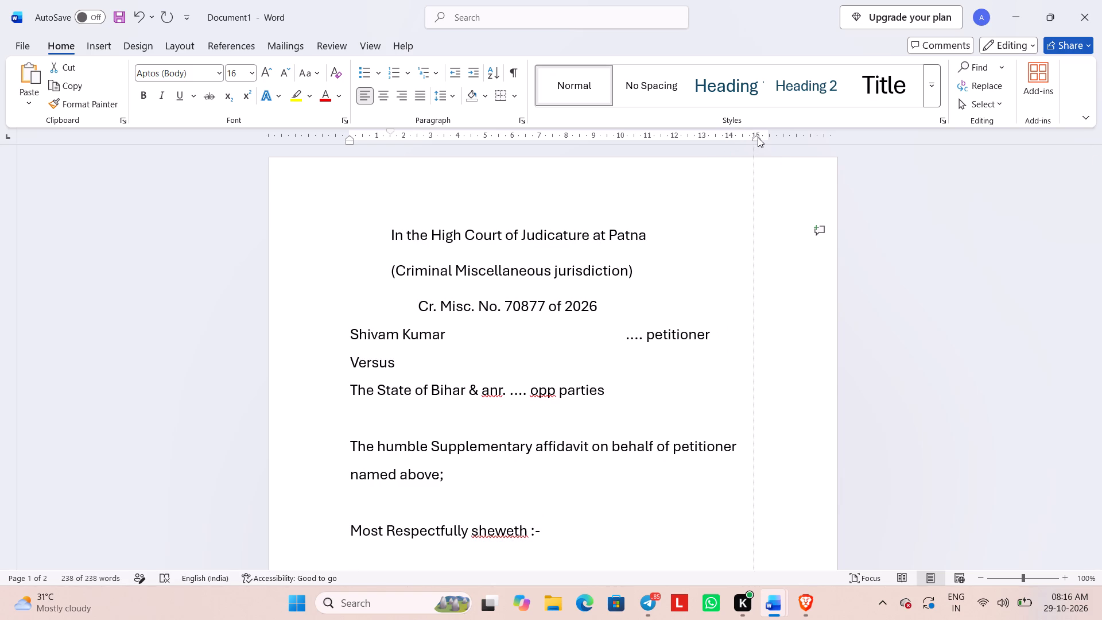
left_click_drag(758, 137, 761, 138)
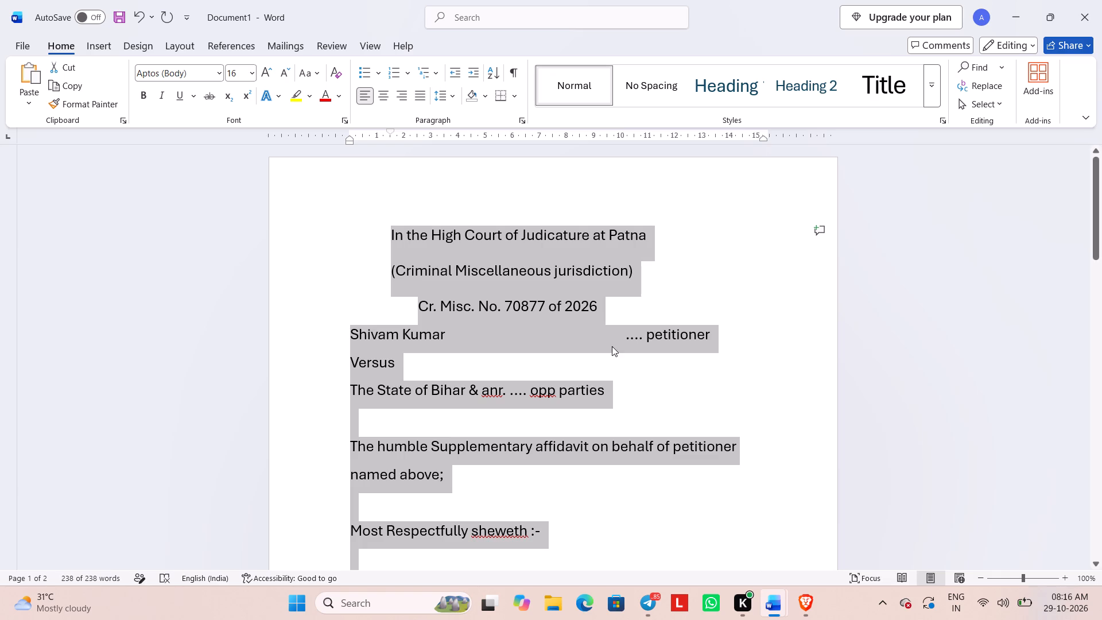
Shift the "petitioner" label further right with four more spaces and add three dots to its dotted leader.
left_click(612, 342)
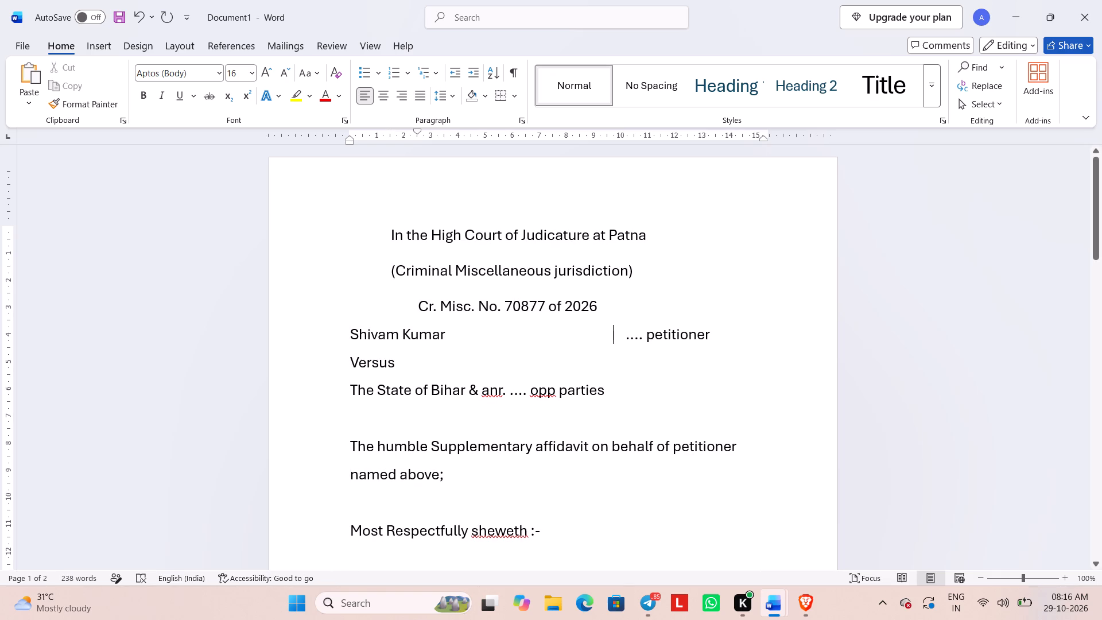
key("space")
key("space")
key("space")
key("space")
key("Right")
key("Right")
key("Right")
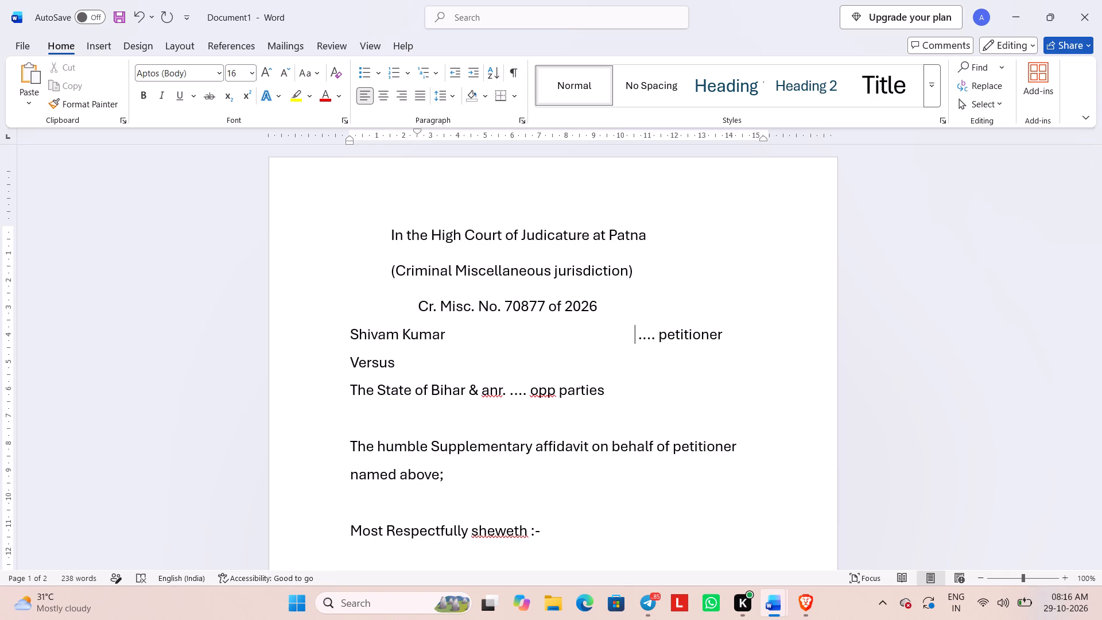
key("Right")
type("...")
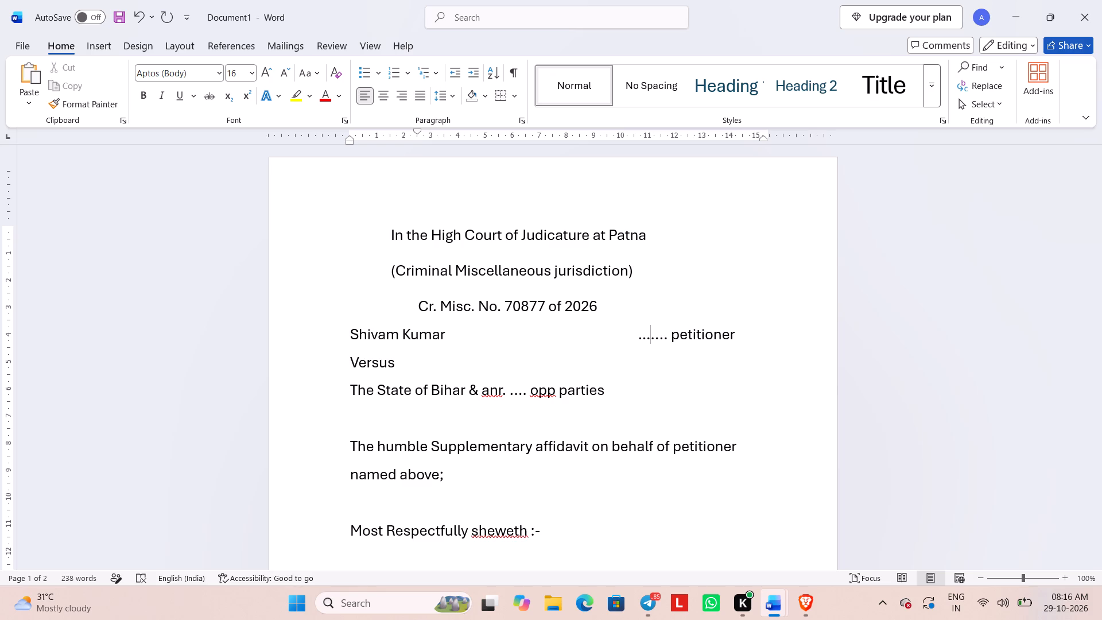
Give the "Versus" line a first-line indent of about 5.25 cm so it sits near the middle of the page.
left_click(351, 370)
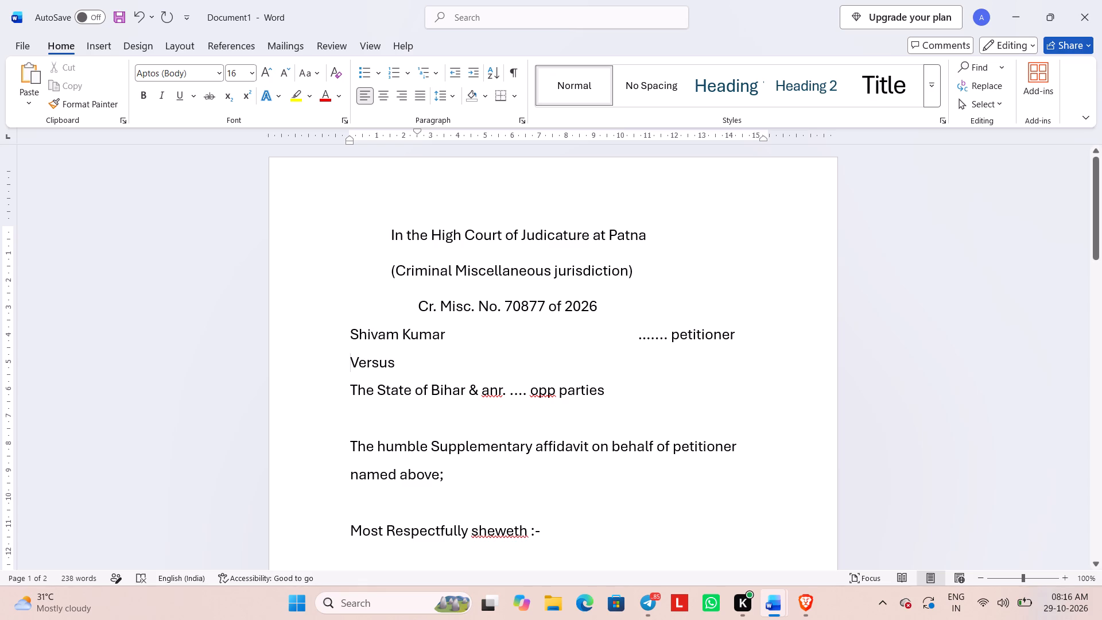
key("BackSpace")
key("Return")
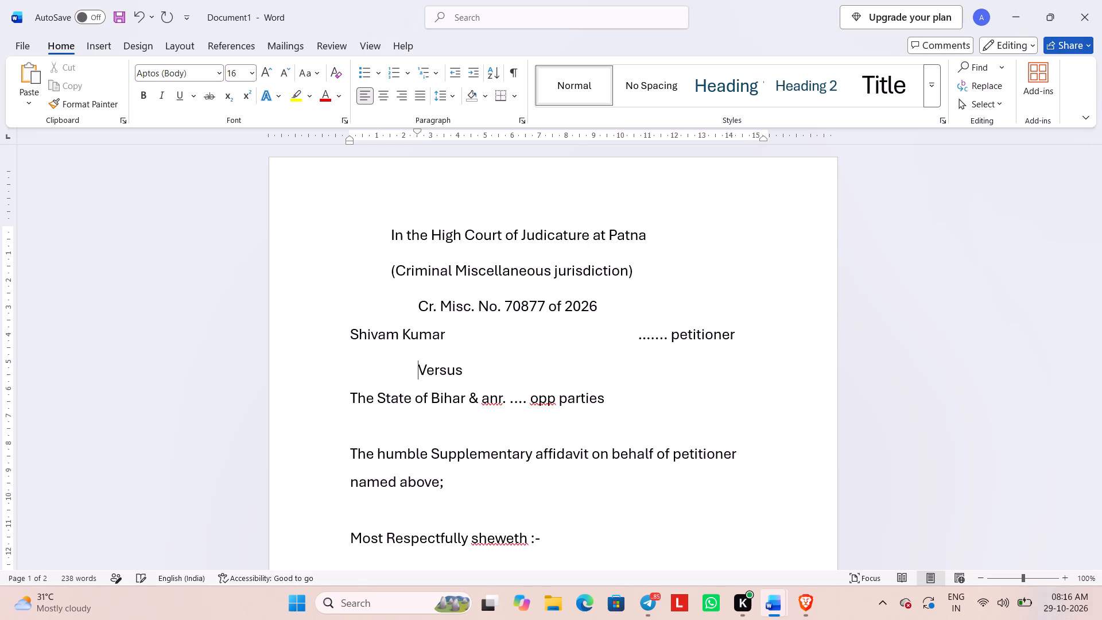
left_click_drag(416, 130, 478, 141)
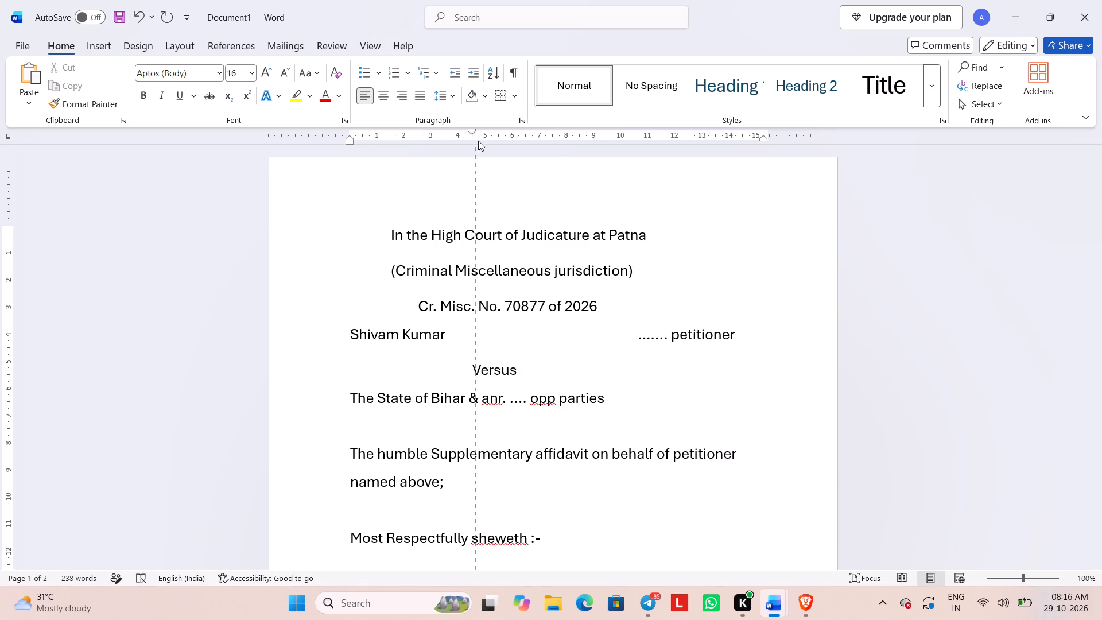
left_click_drag(478, 141, 490, 146)
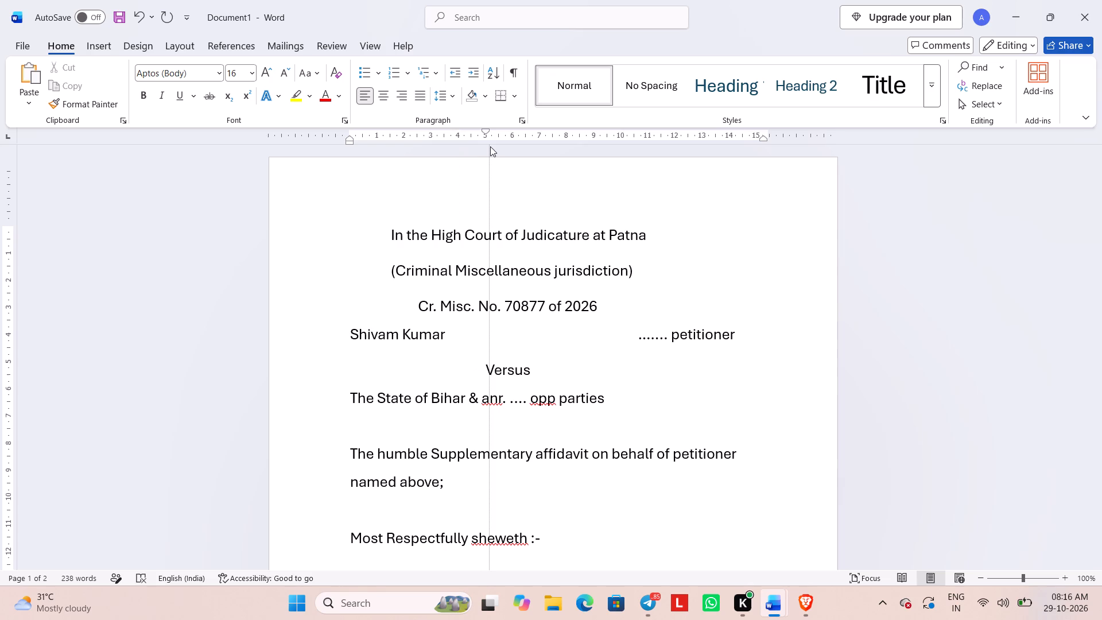
left_click_drag(490, 146, 491, 146)
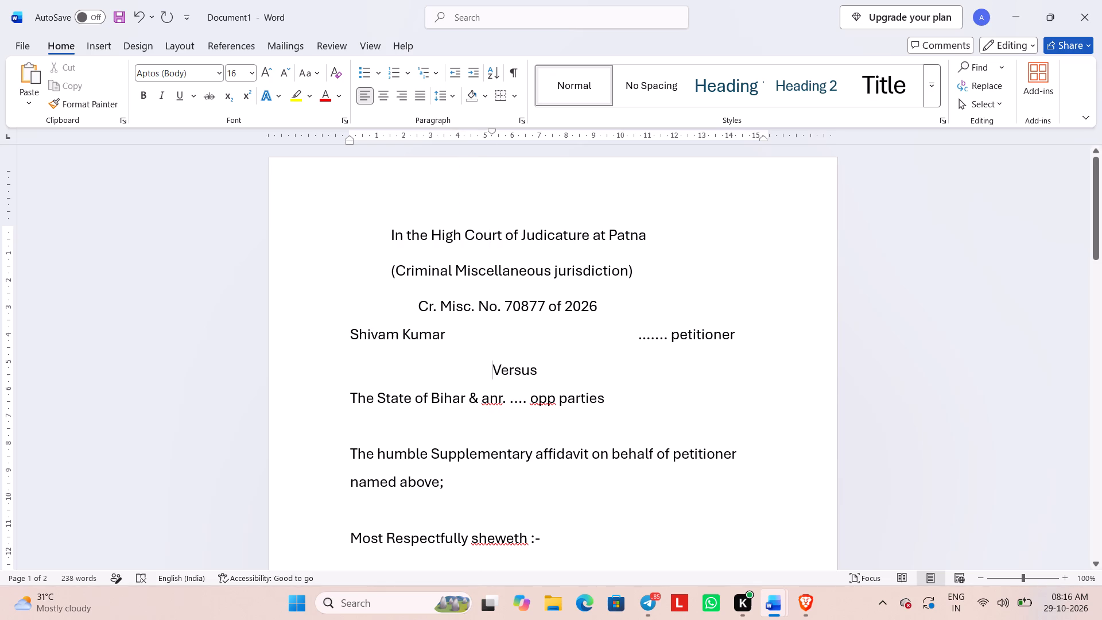
Change "anr." to "ors." in the State of Bihar line.
left_click(499, 400)
key("BackSpace")
key("BackSpace")
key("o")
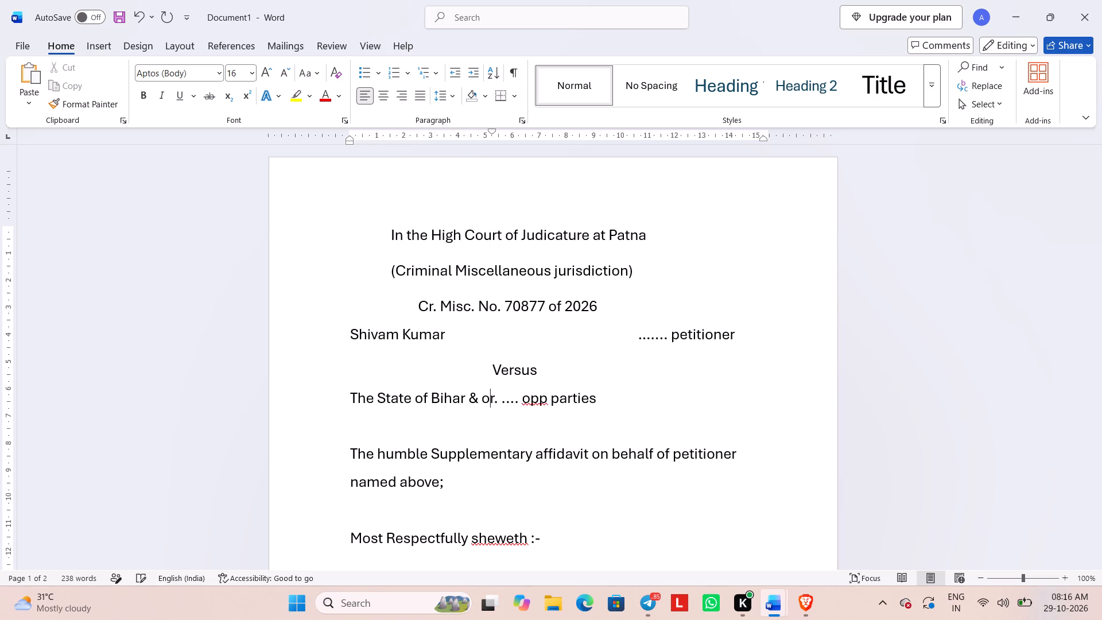
key("Right")
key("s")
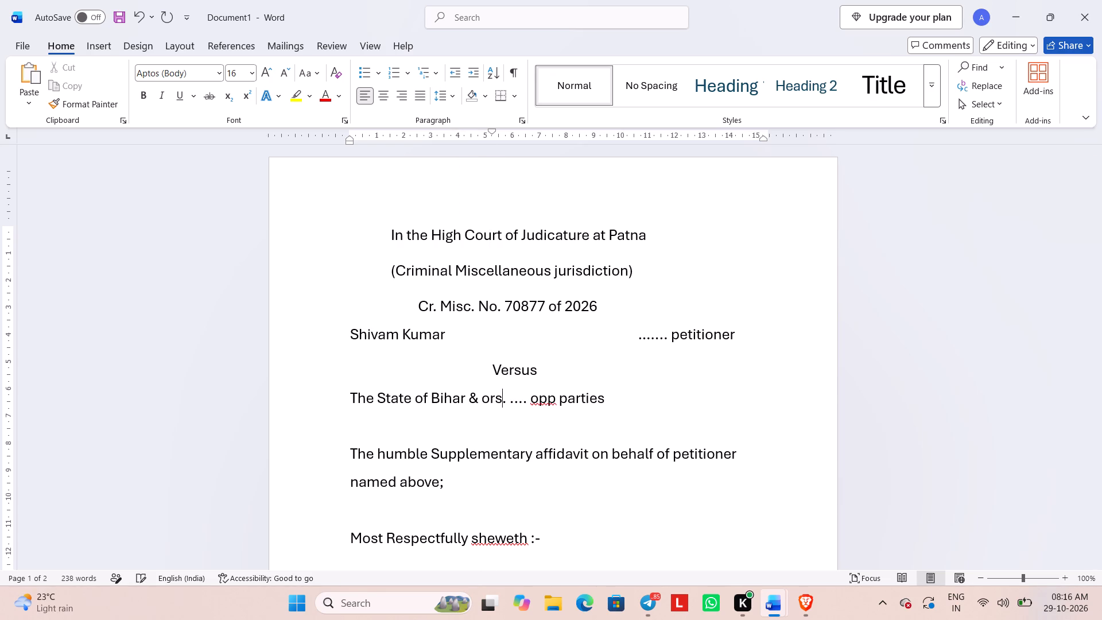
Move "opp parties" towards the right margin with a wide run of spaces and add three dots to its dotted leader.
key("Right")
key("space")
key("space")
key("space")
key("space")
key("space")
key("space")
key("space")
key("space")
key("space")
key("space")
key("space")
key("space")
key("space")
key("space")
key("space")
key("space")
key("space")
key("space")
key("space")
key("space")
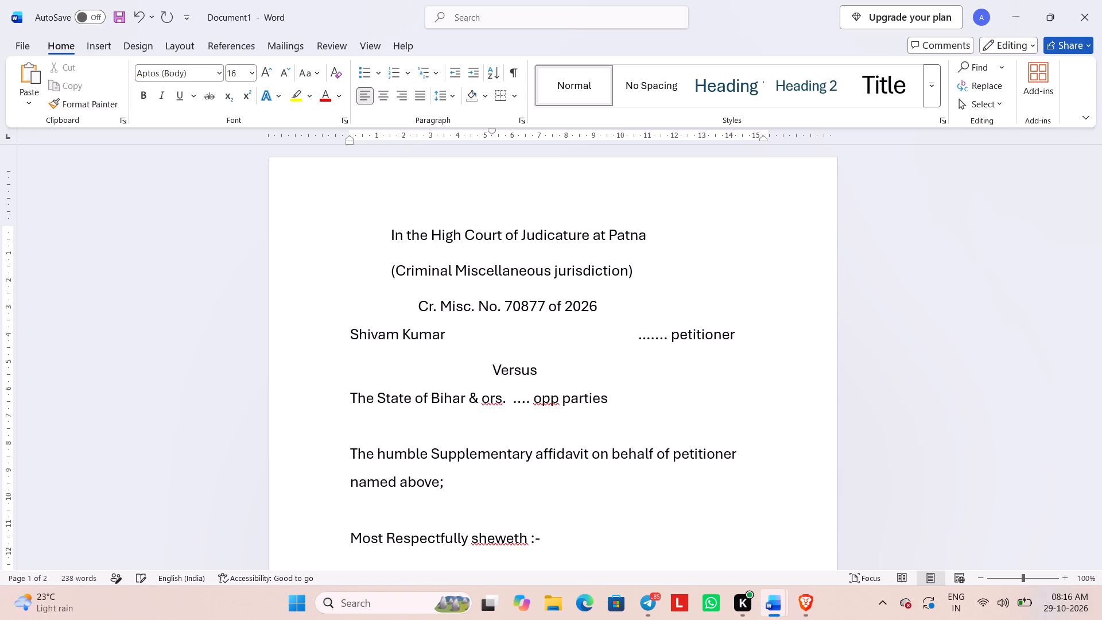
key("Right")
key("Right")
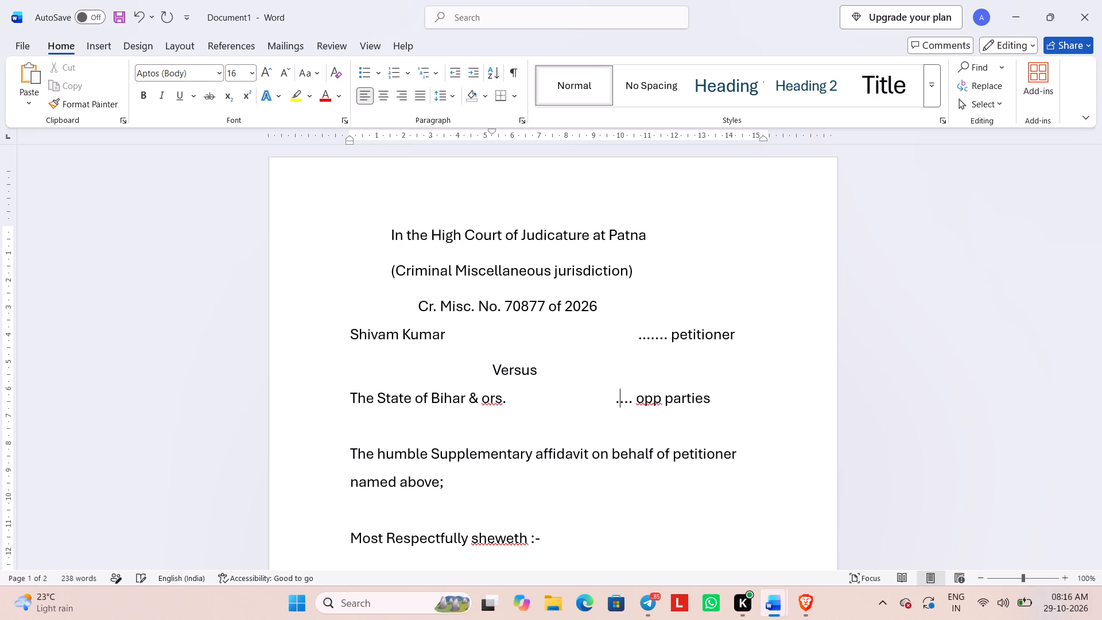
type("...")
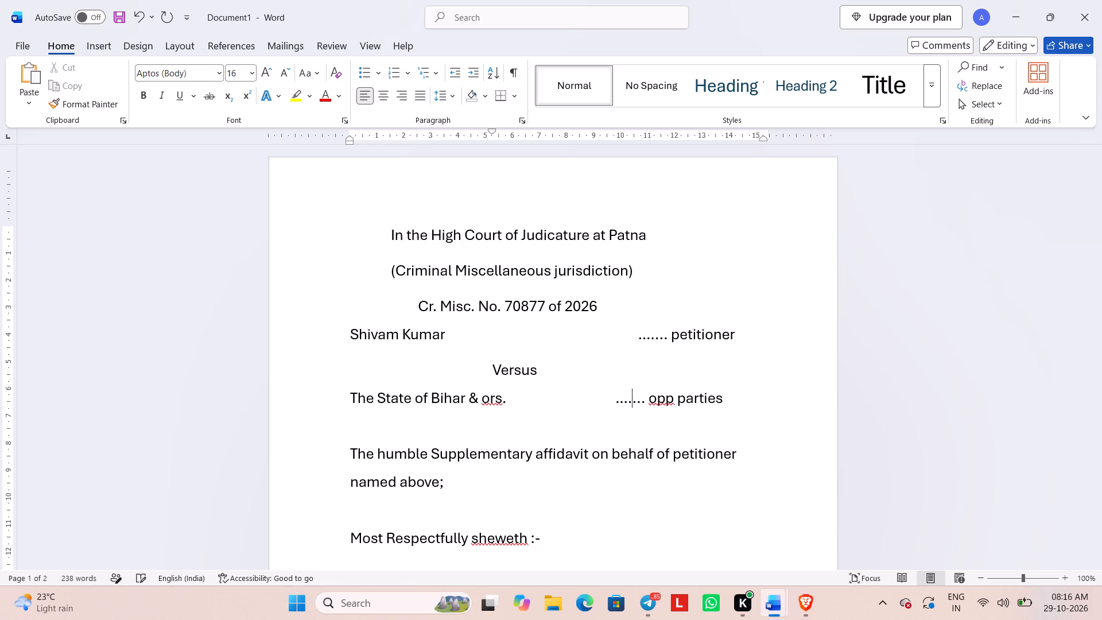
Add one more dot to the "opp parties" dotted leader and shift it further towards the right margin with seven more spaces.
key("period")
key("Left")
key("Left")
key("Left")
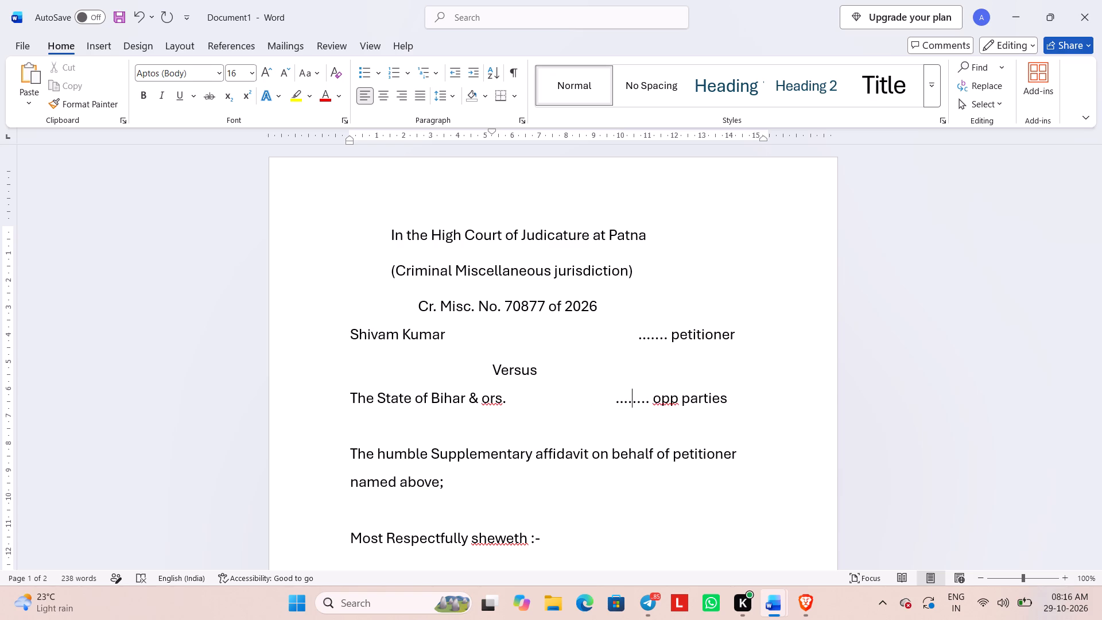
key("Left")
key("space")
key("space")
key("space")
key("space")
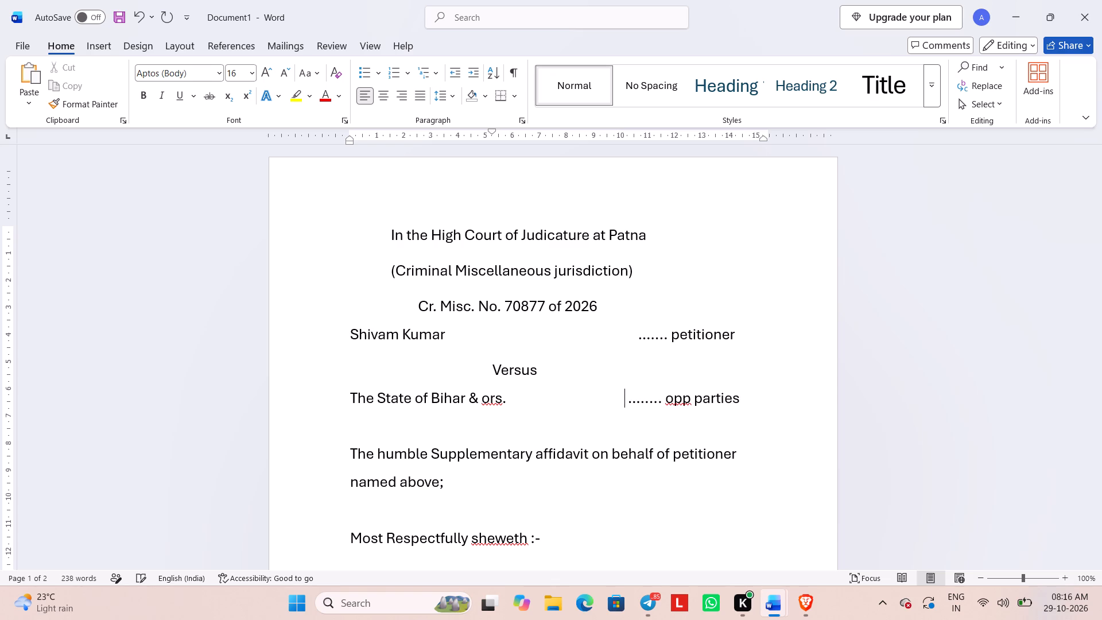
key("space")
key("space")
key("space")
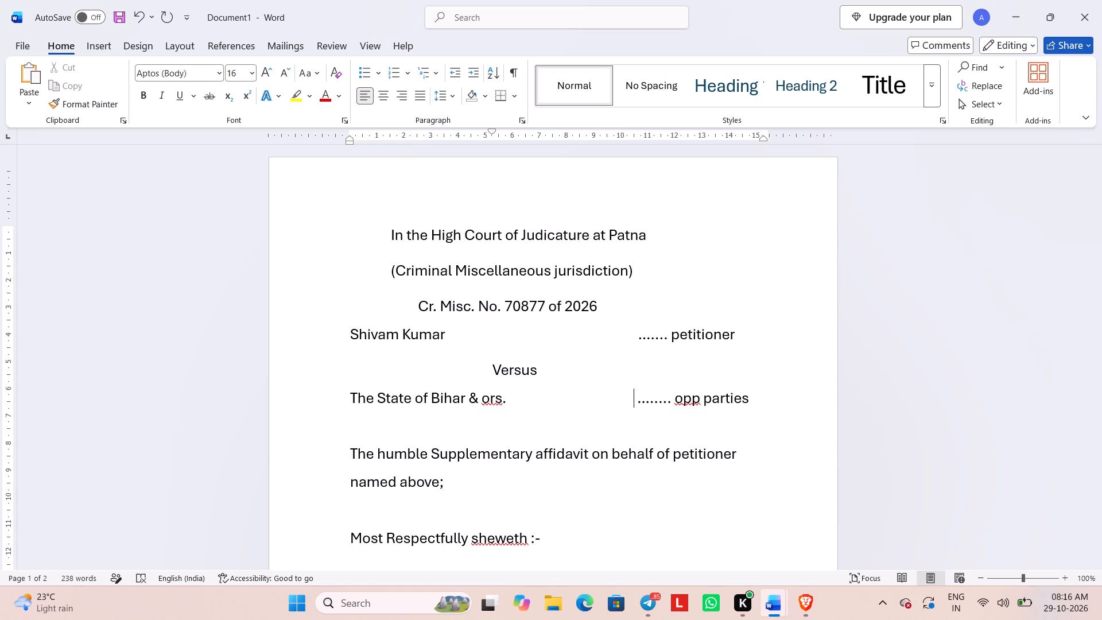
Make "Most Respectfully sheweth :-" its own unindented paragraph, separated from the "named above;" line by an empty paragraph.
scroll(602, 382, "down", 1)
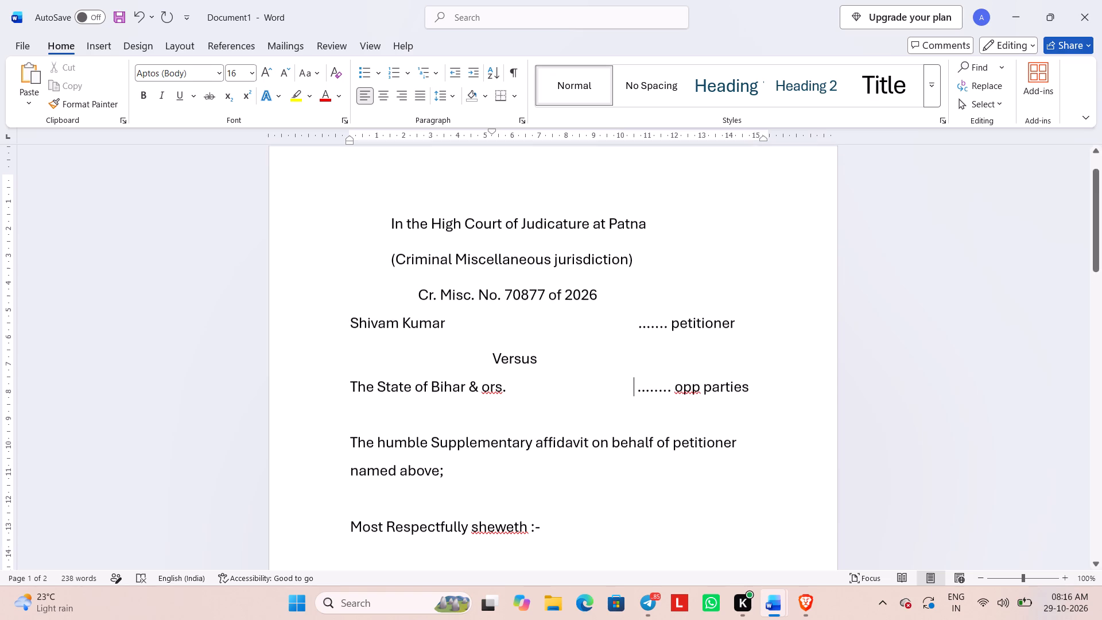
scroll(602, 382, "down", 1)
left_click(354, 327)
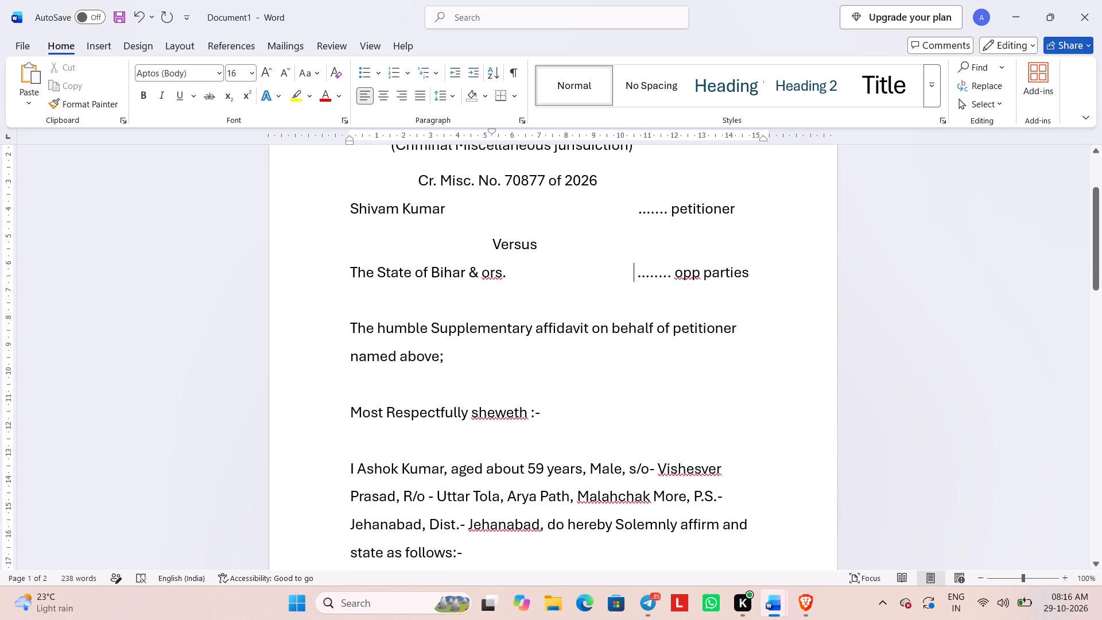
left_click(396, 399)
key("BackSpace")
key("Delete")
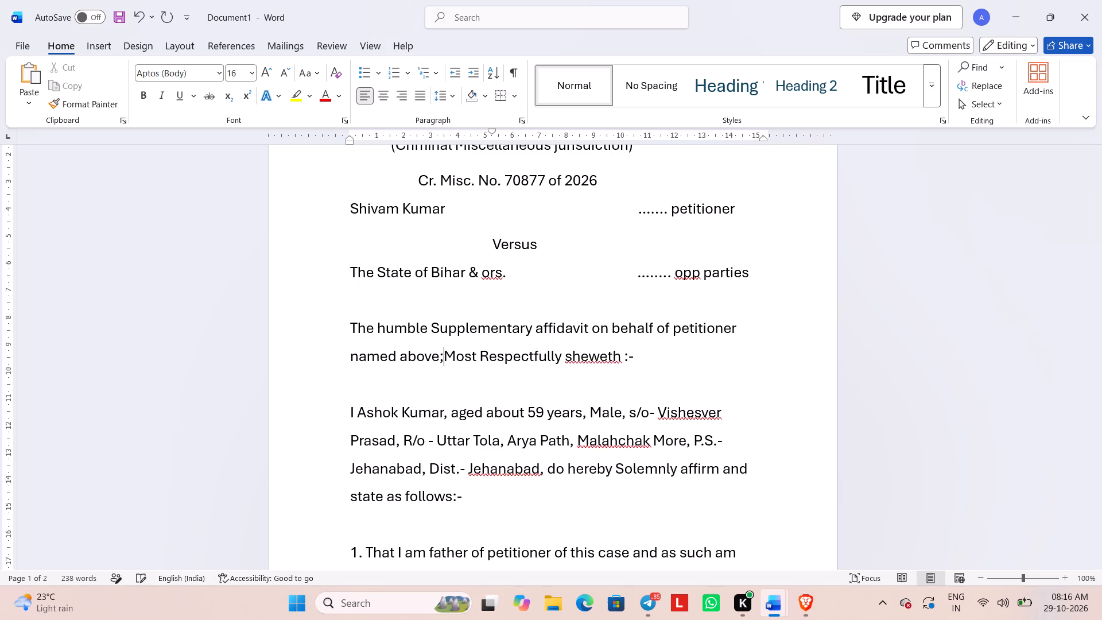
key("Return")
key("BackSpace")
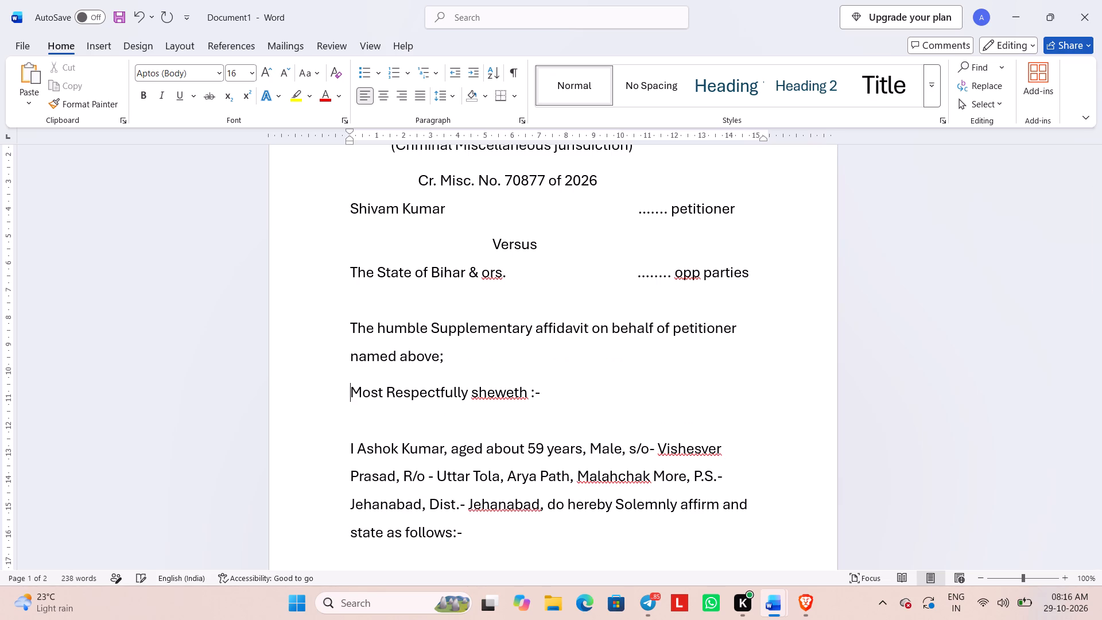
key("Return")
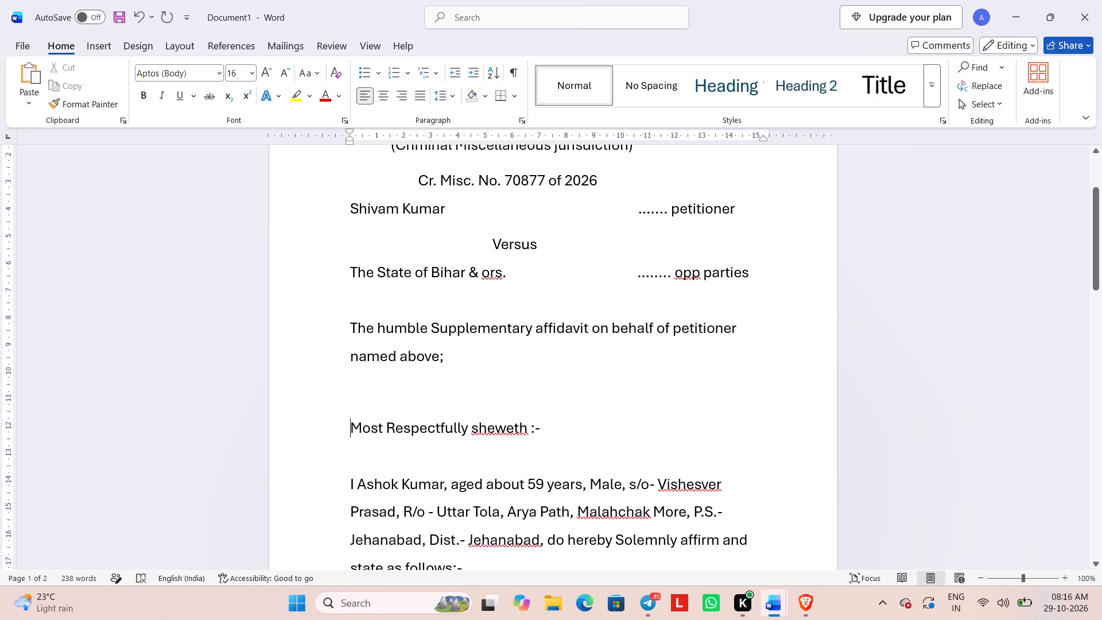
Make the "Most Respectfully sheweth :-" line bold and underlined, and capitalise its last word as "Sheweth".
left_click_drag(583, 430, 339, 443)
left_click(350, 417)
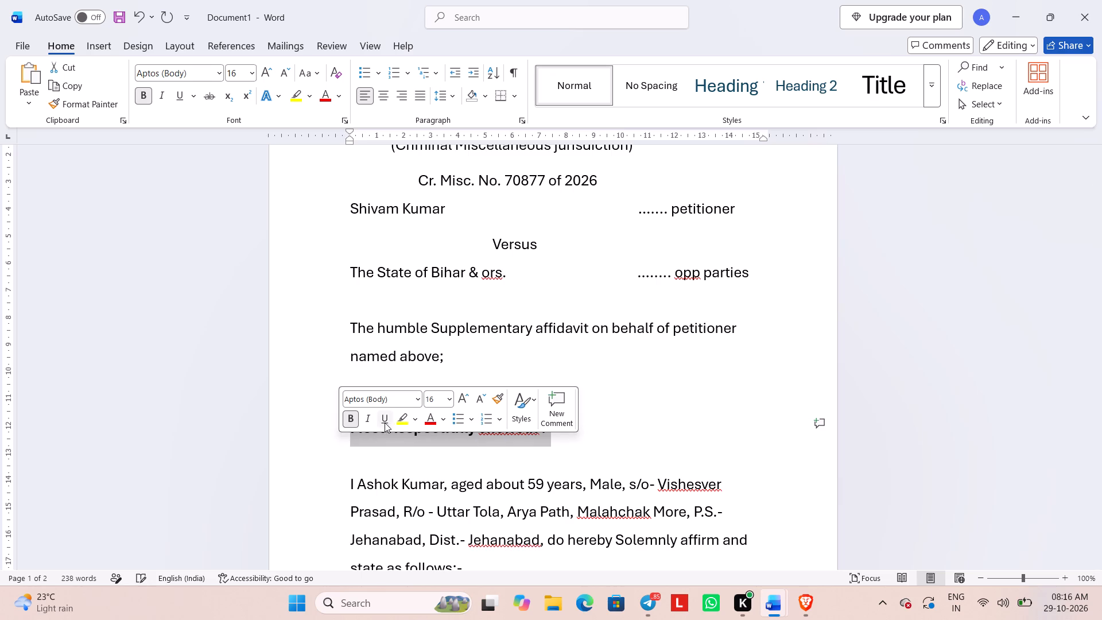
left_click(386, 423)
left_click(410, 440)
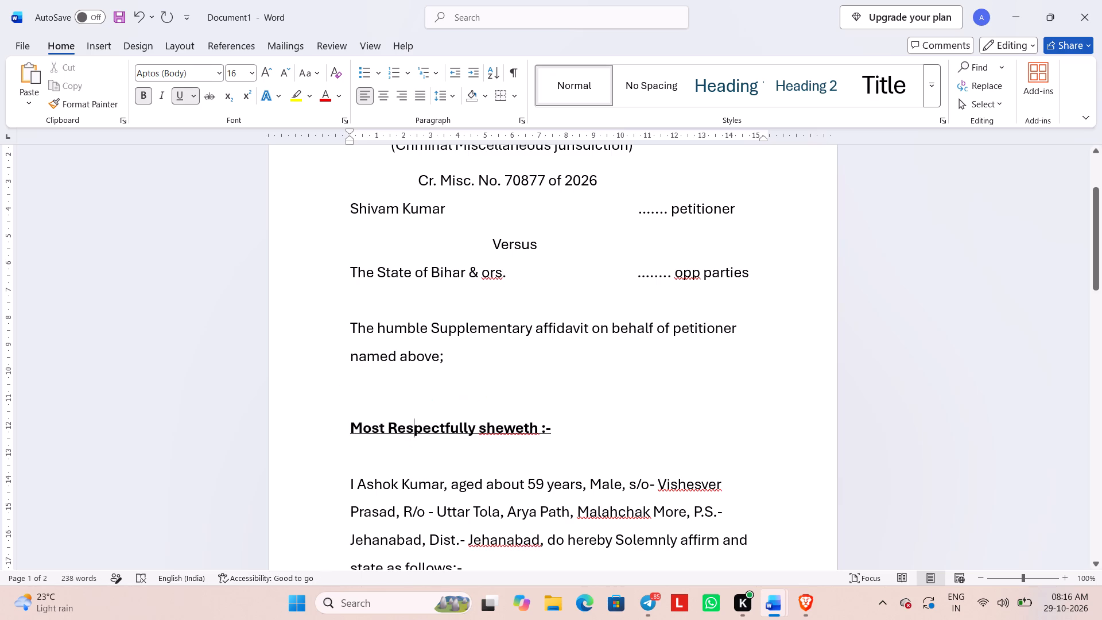
left_click(487, 429)
key("BackSpace")
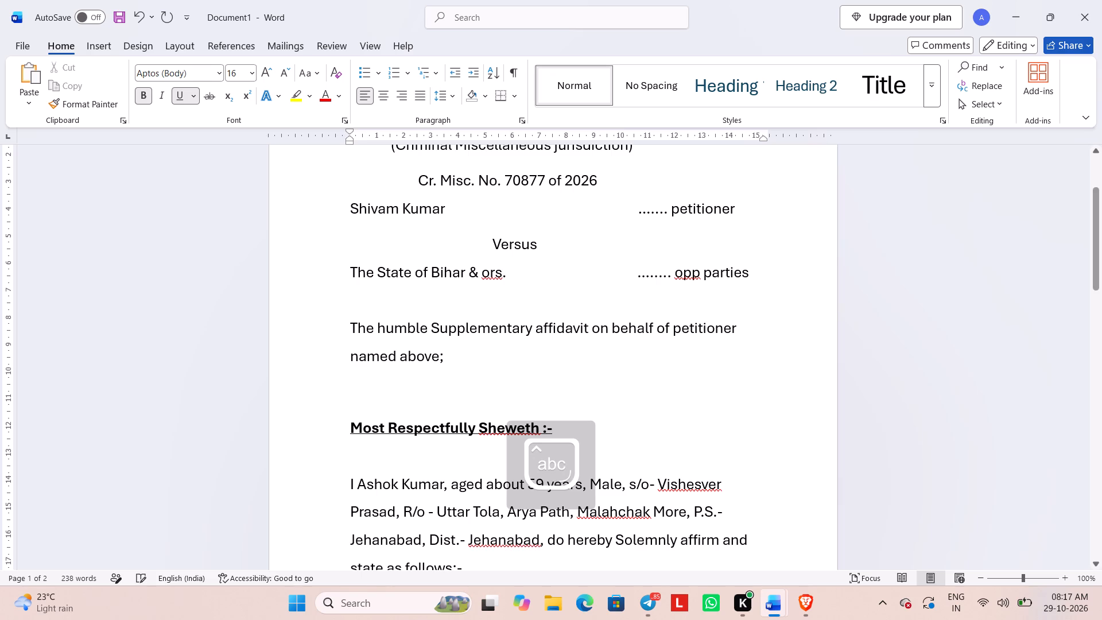
Make "The humble Supplementary affidavit" text its own paragraph without the first-line indent, and indent the whole block by about 5 cm.
left_click(351, 325)
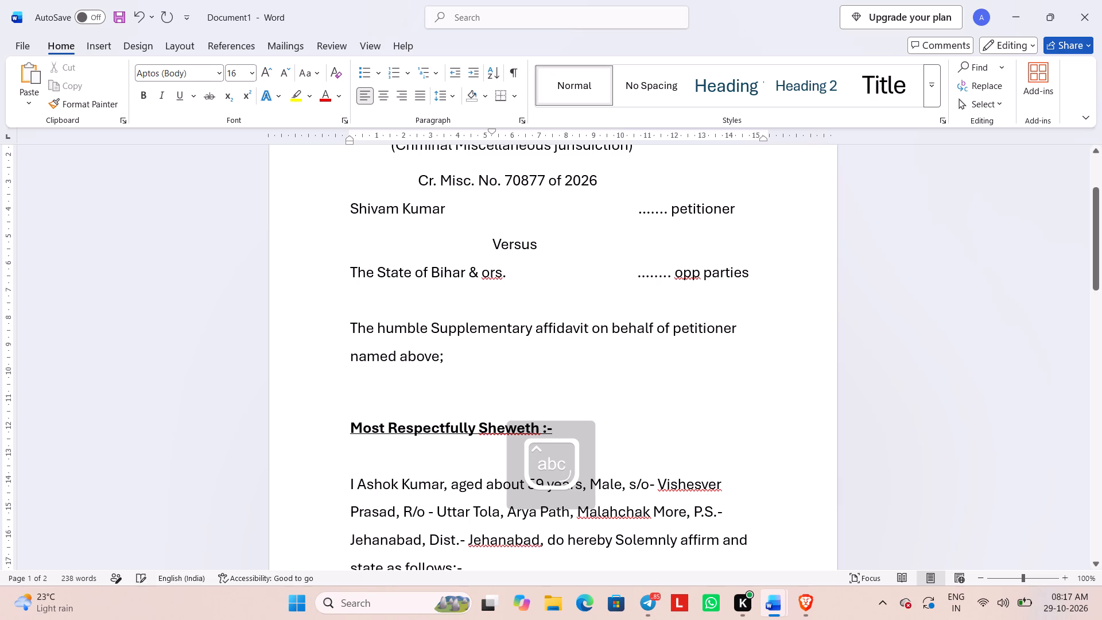
key("BackSpace")
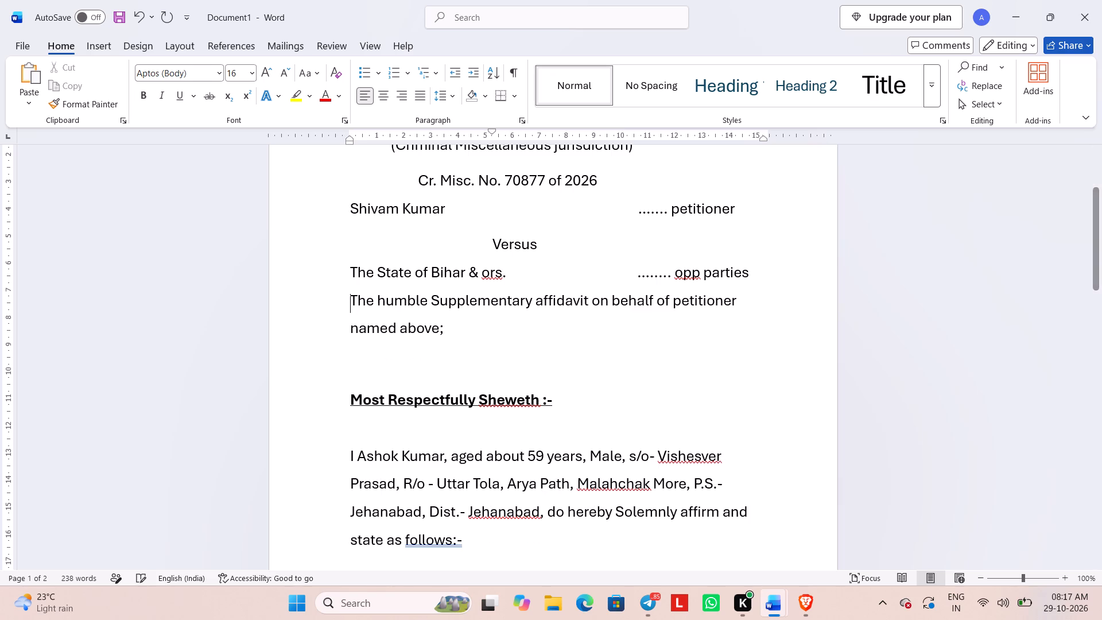
key("BackSpace")
key("Return")
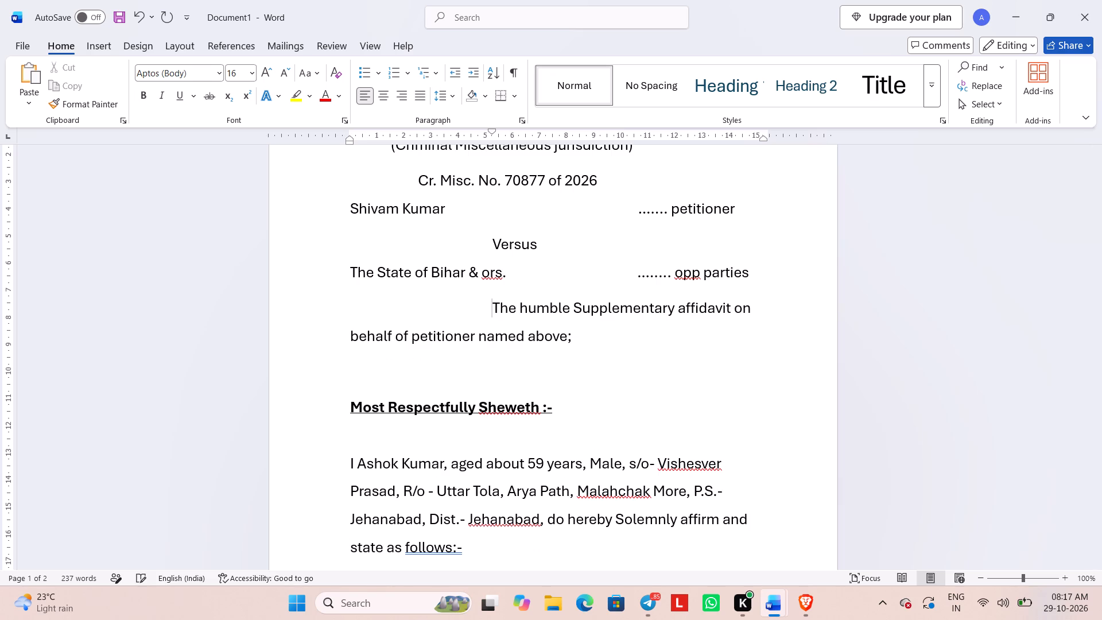
key("BackSpace")
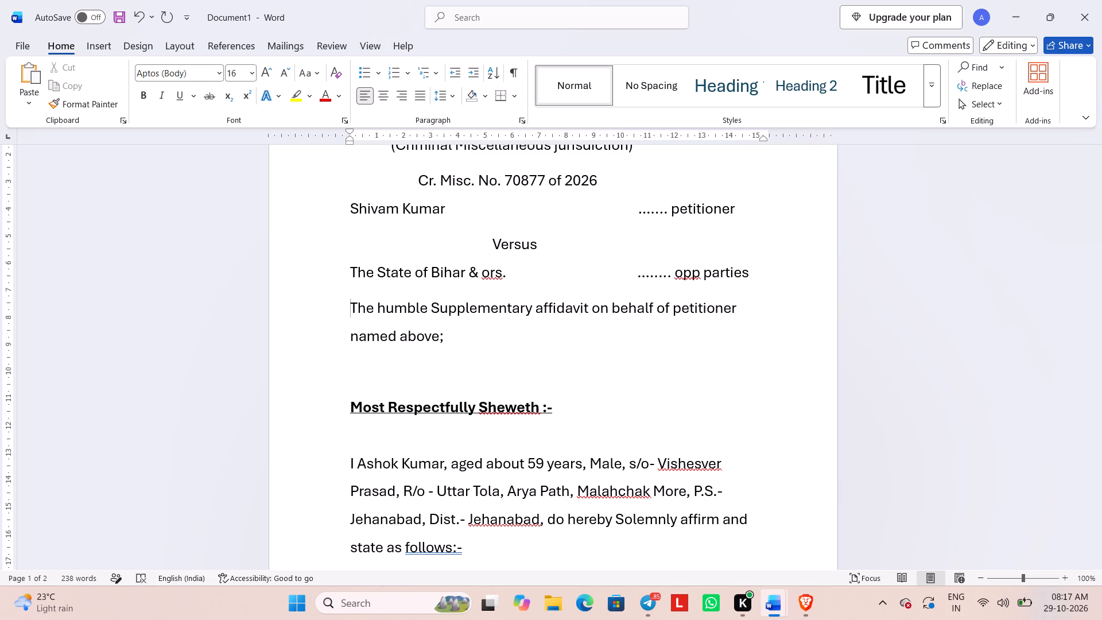
triple_click(474, 68)
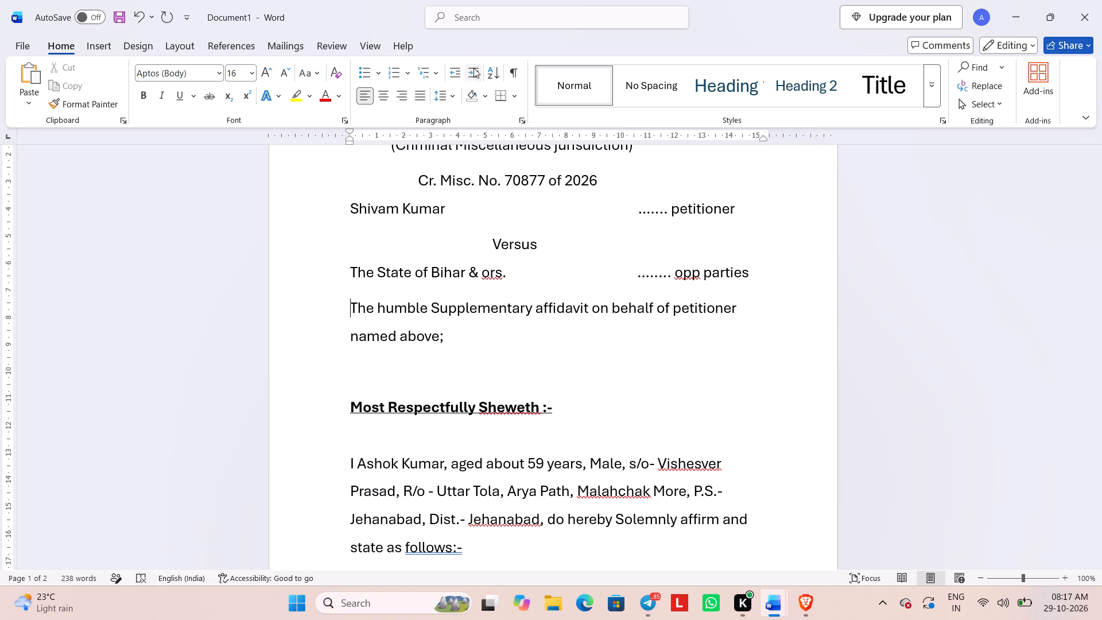
left_click(474, 68)
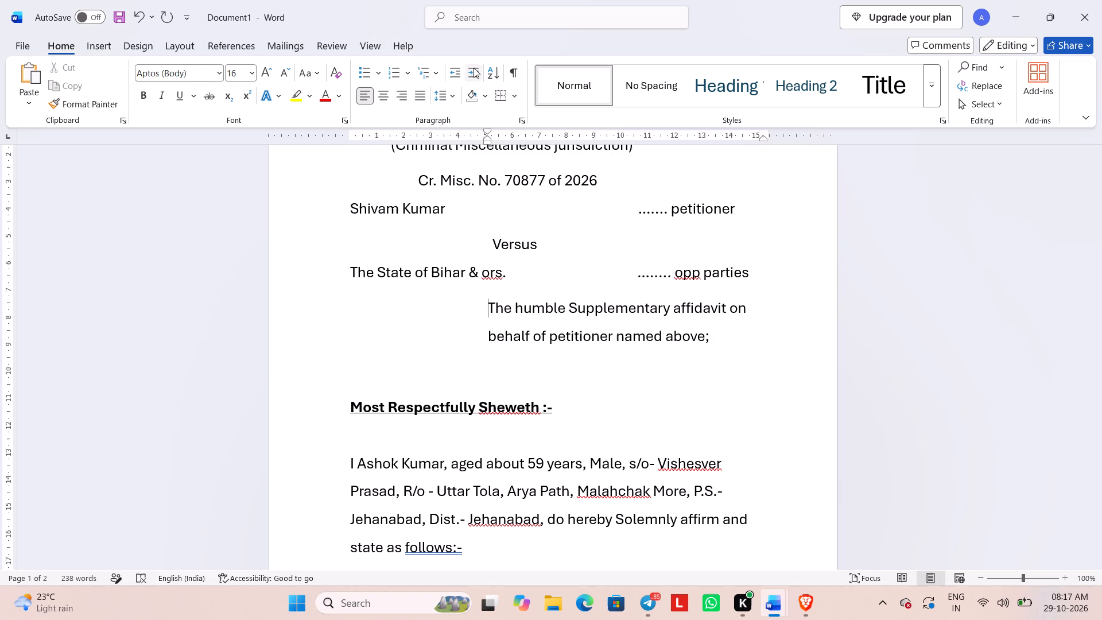
Remove the blank lines above and below the "Most Respectfully Sheweth :-" heading.
left_click(448, 386)
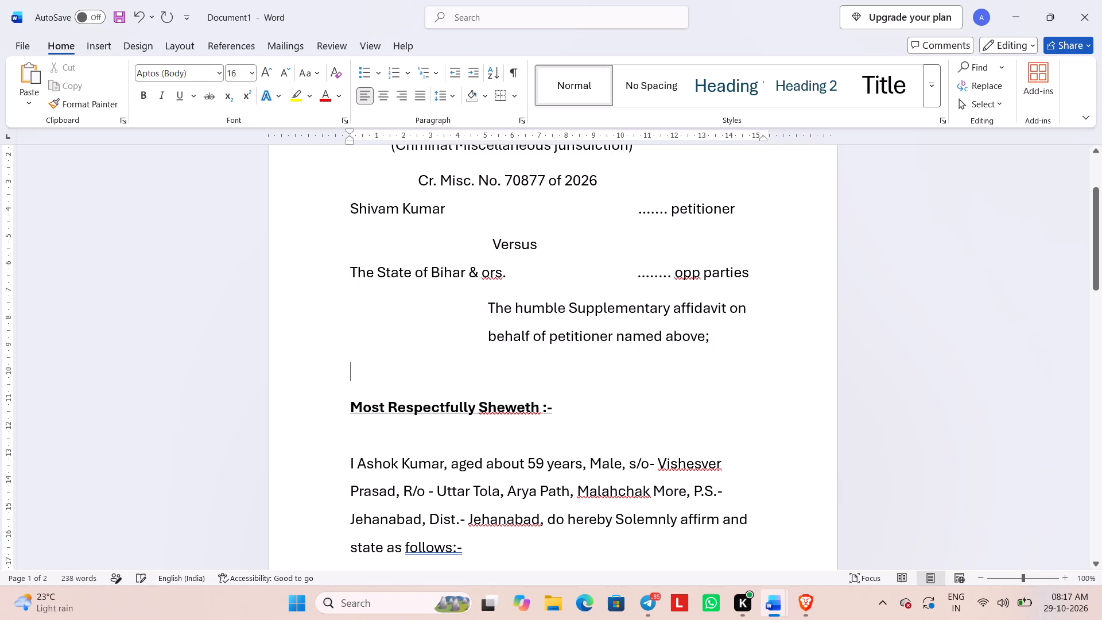
key("BackSpace")
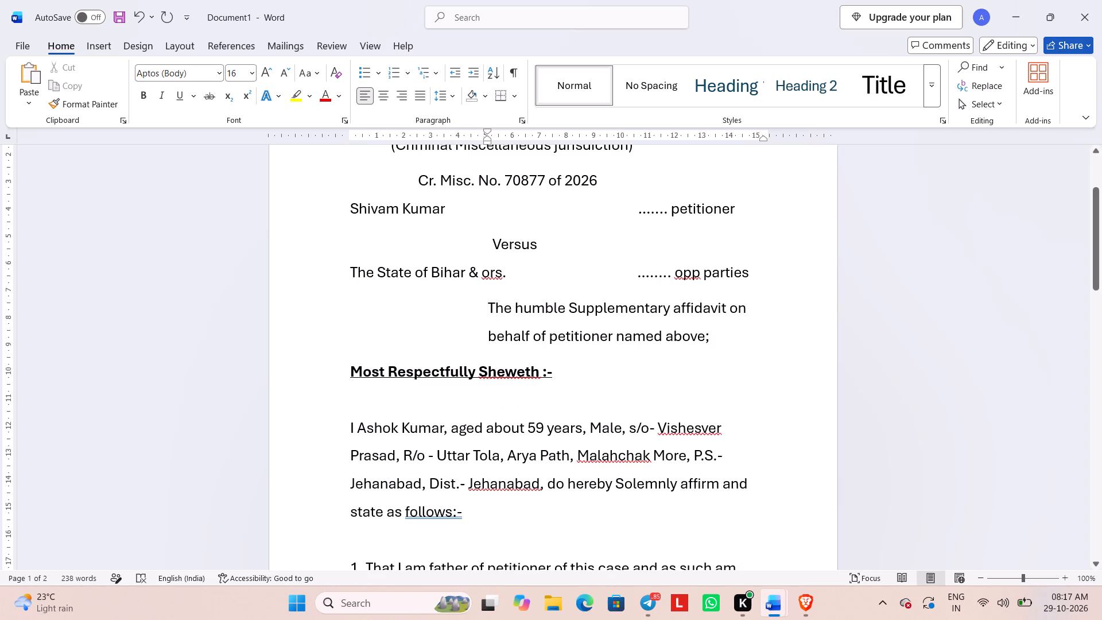
left_click(411, 413)
key("BackSpace")
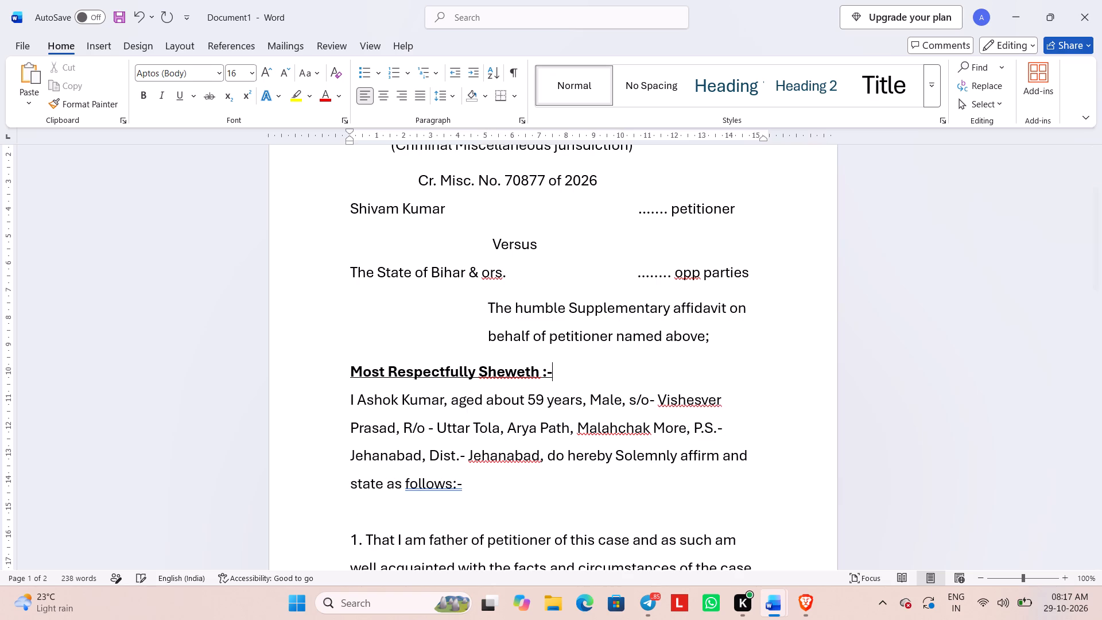
Delete the typed "1." before "That I am father of petitioner" and split that text off as its own paragraph after "state as follows:-".
scroll(434, 442, "down", 1)
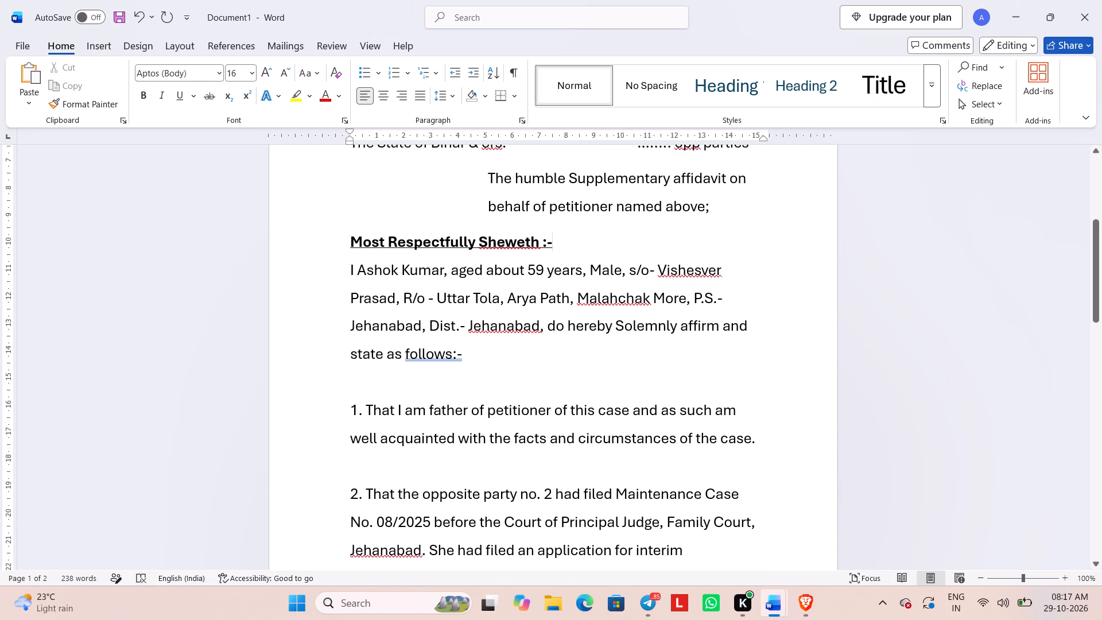
left_click(366, 413)
key("BackSpace")
key("BackSpace")
key("BackSpace")
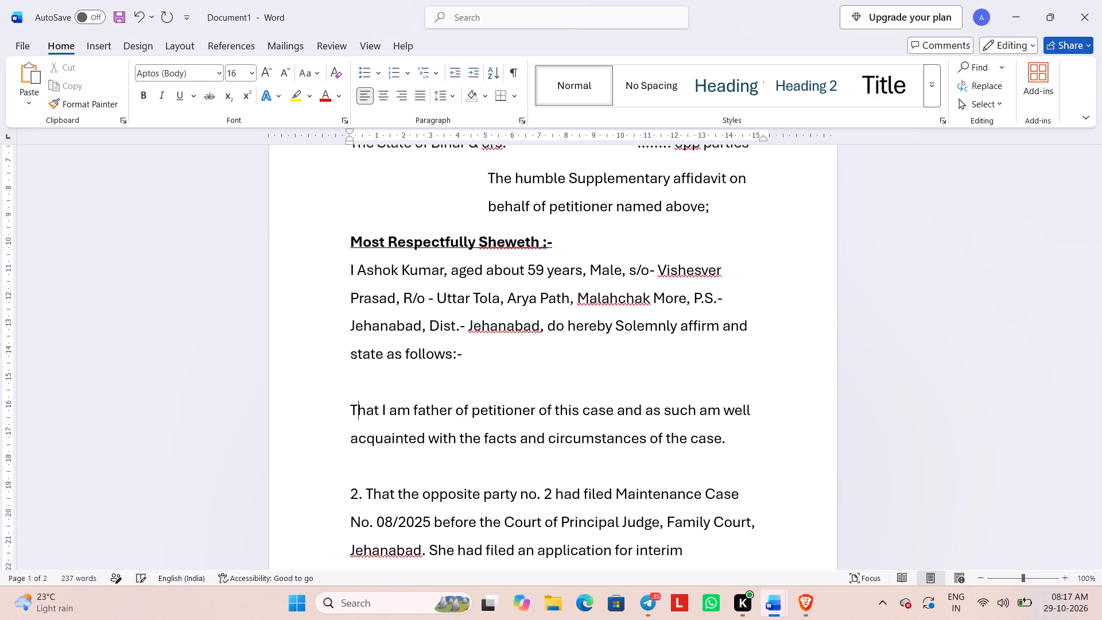
key("BackSpace")
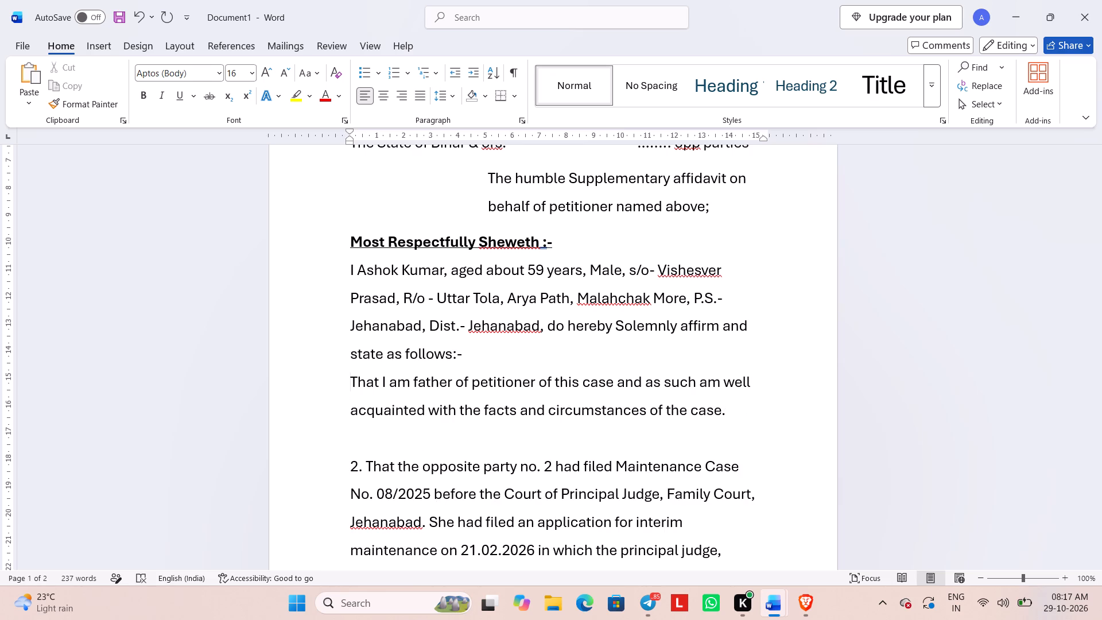
key("Return")
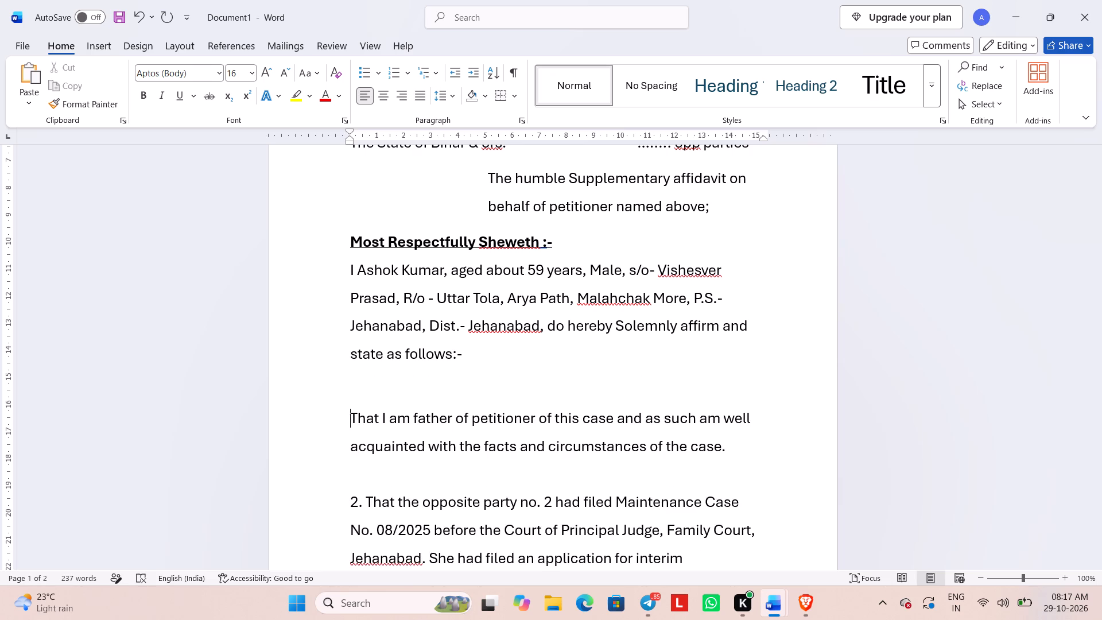
key("BackSpace")
key("BackSpace")
key("Return")
key("Return")
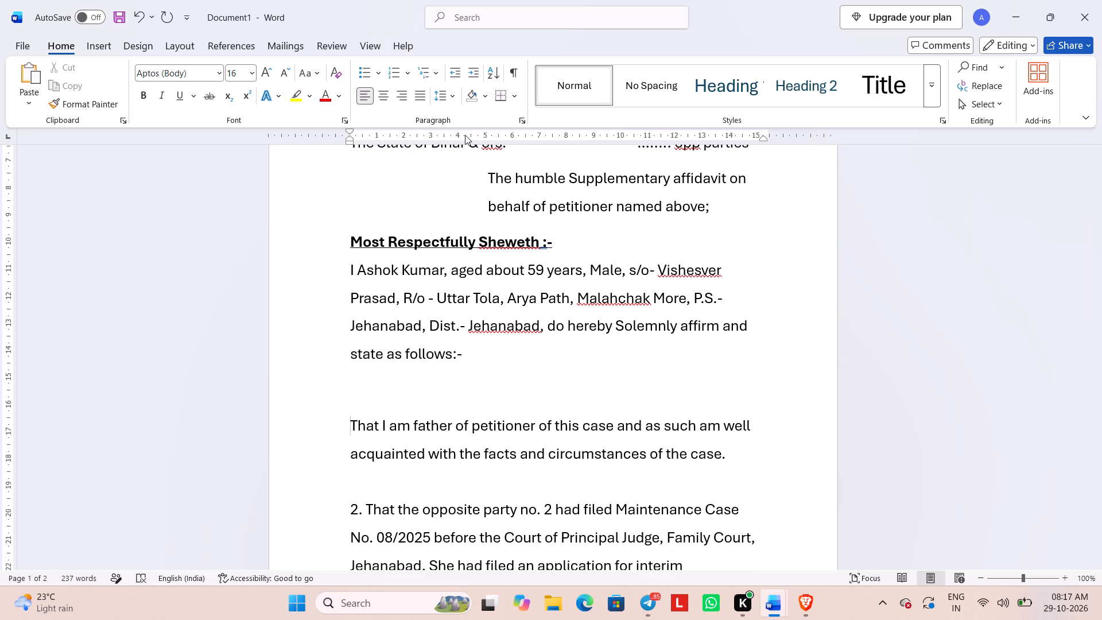
Apply automatic numbering to the "That I am father of petitioner" paragraph, align its number with the left margin, and remove the blank line above.
left_click(396, 72)
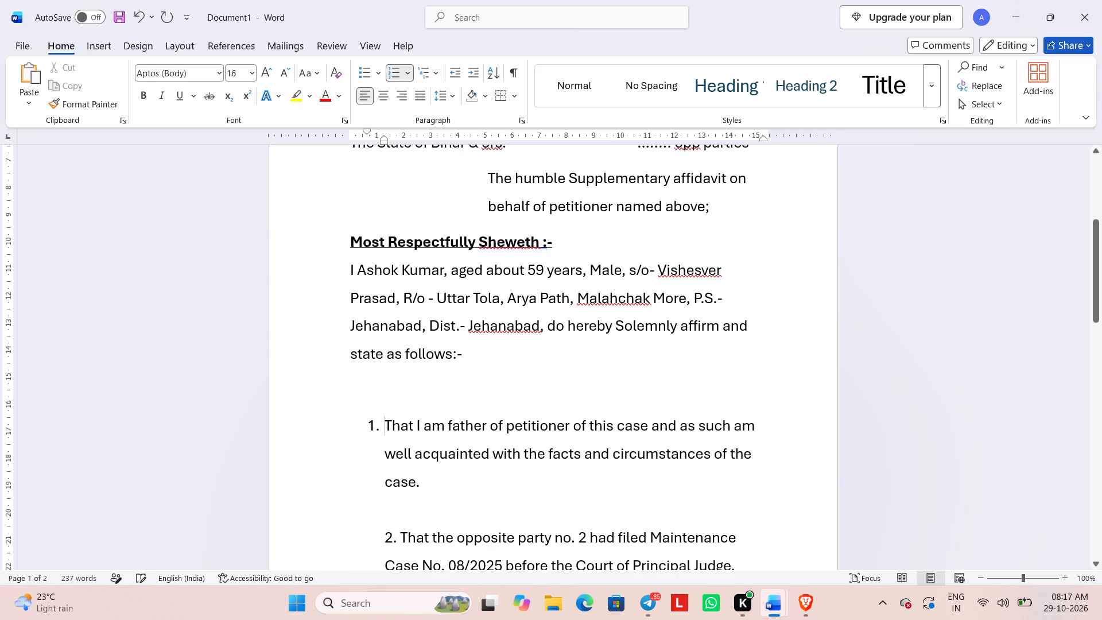
left_click(372, 426)
left_click_drag(372, 426, 331, 440)
left_click(360, 398)
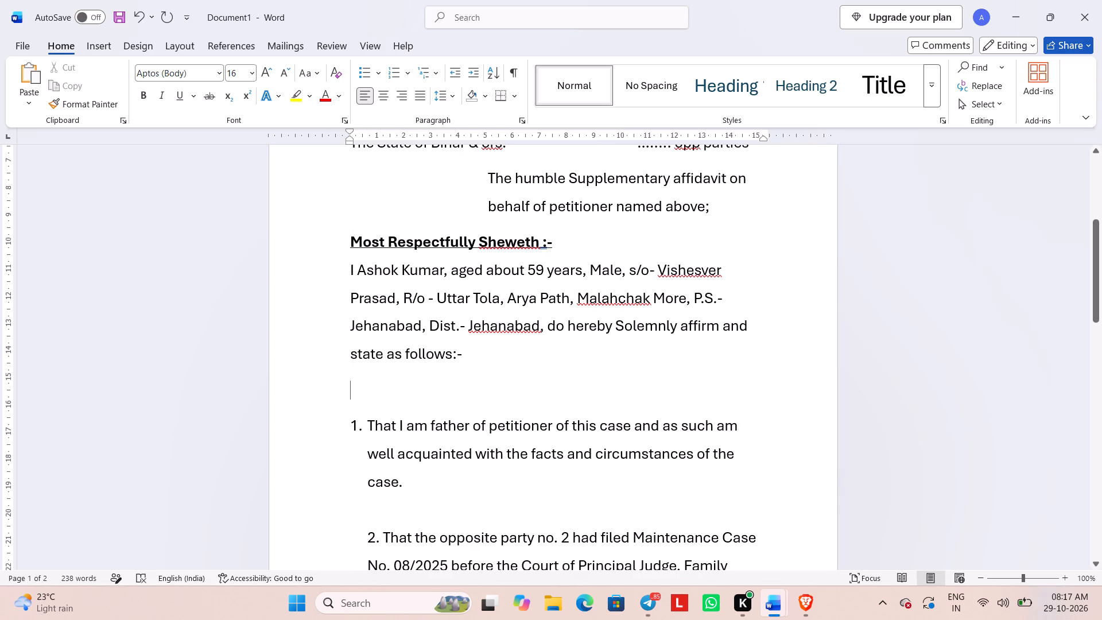
key("BackSpace")
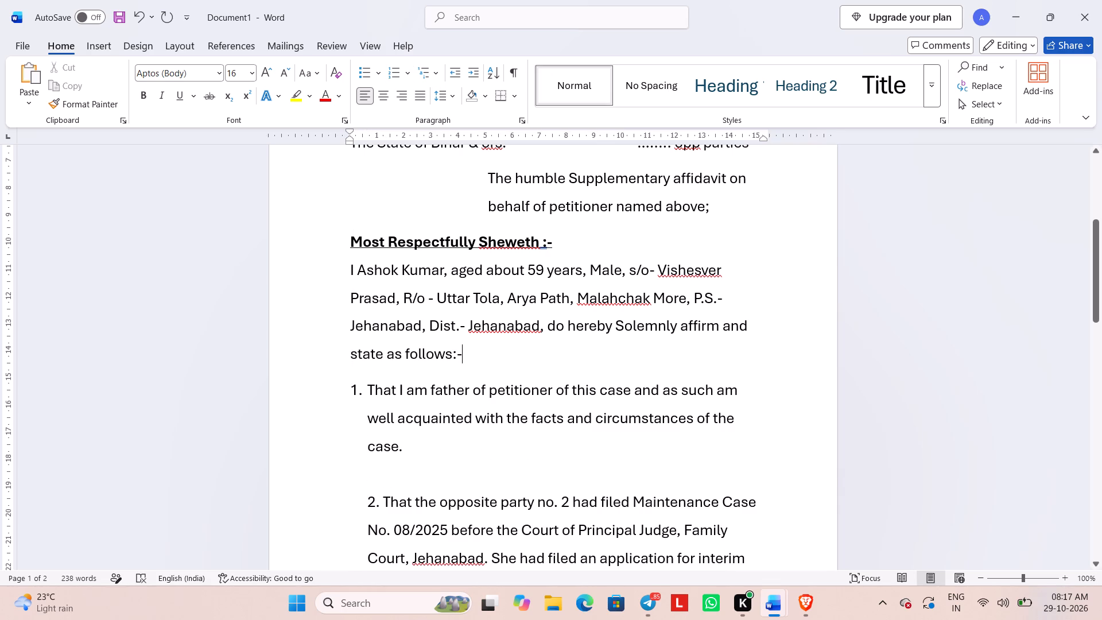
Replace the typed "2." before "That the opposite party no. 2" with an automatically numbered item directly below item 1.
left_click(383, 506)
key("BackSpace")
key("BackSpace")
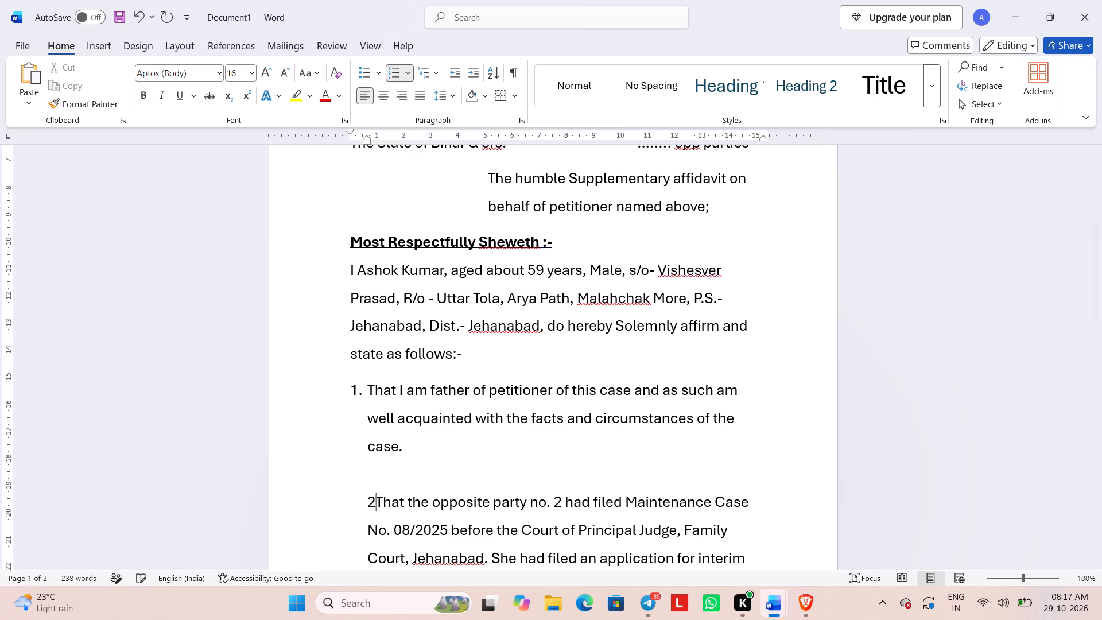
key("BackSpace")
key("BackSpace")
key("BackSpace")
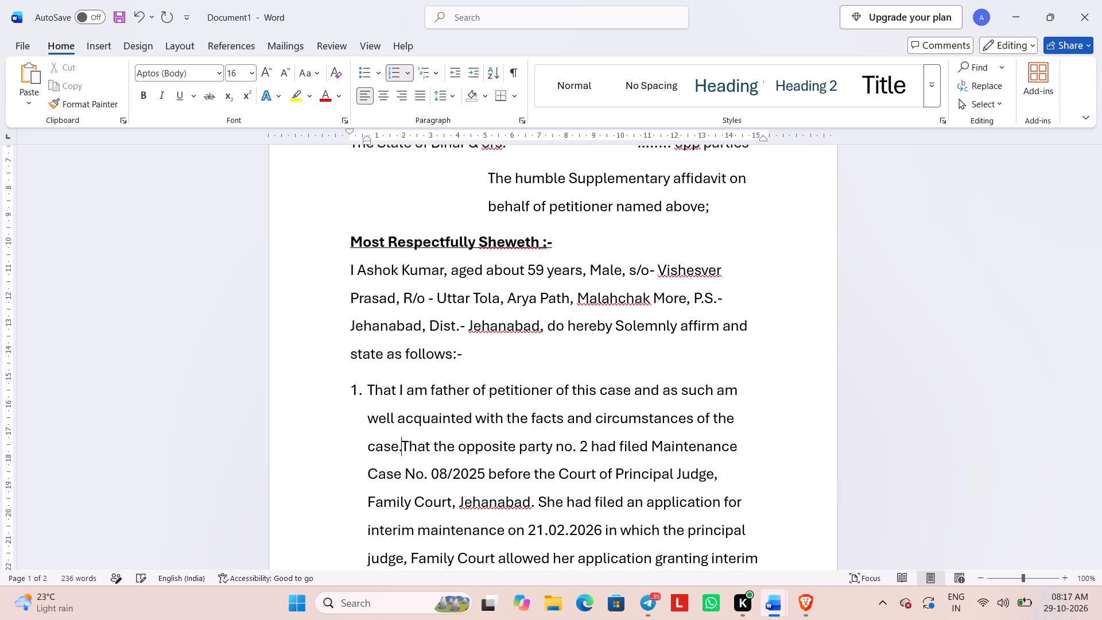
key("Return")
Remove the blank line above "A photocopy of order dated 31.07.2026", keeping that text as an unnumbered paragraph directly below item 2.
scroll(403, 474, "down", 1)
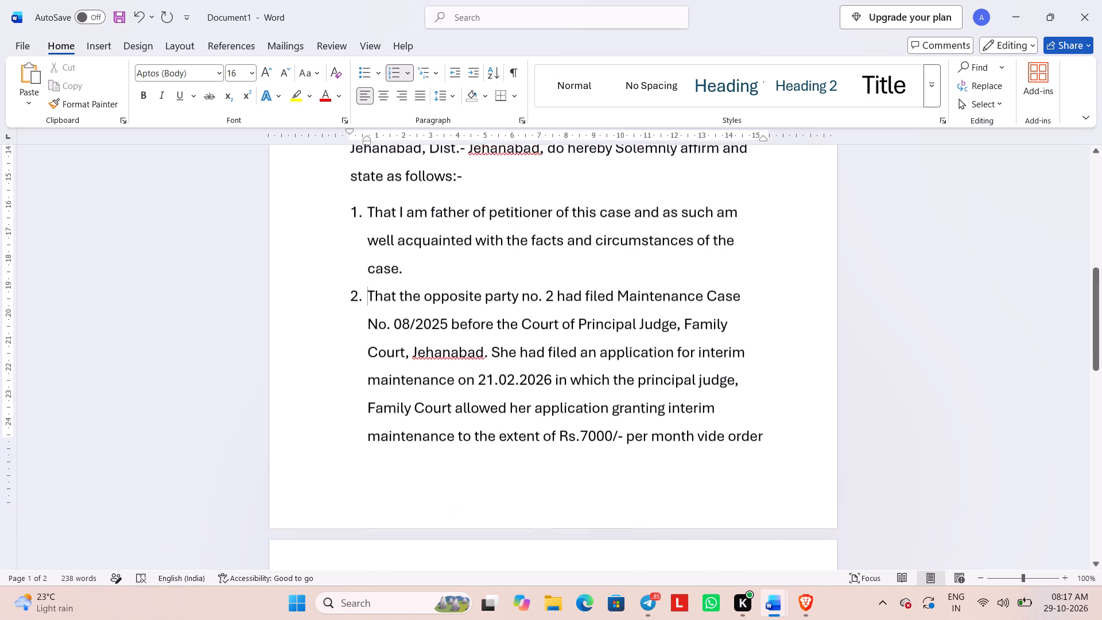
scroll(403, 474, "down", 1)
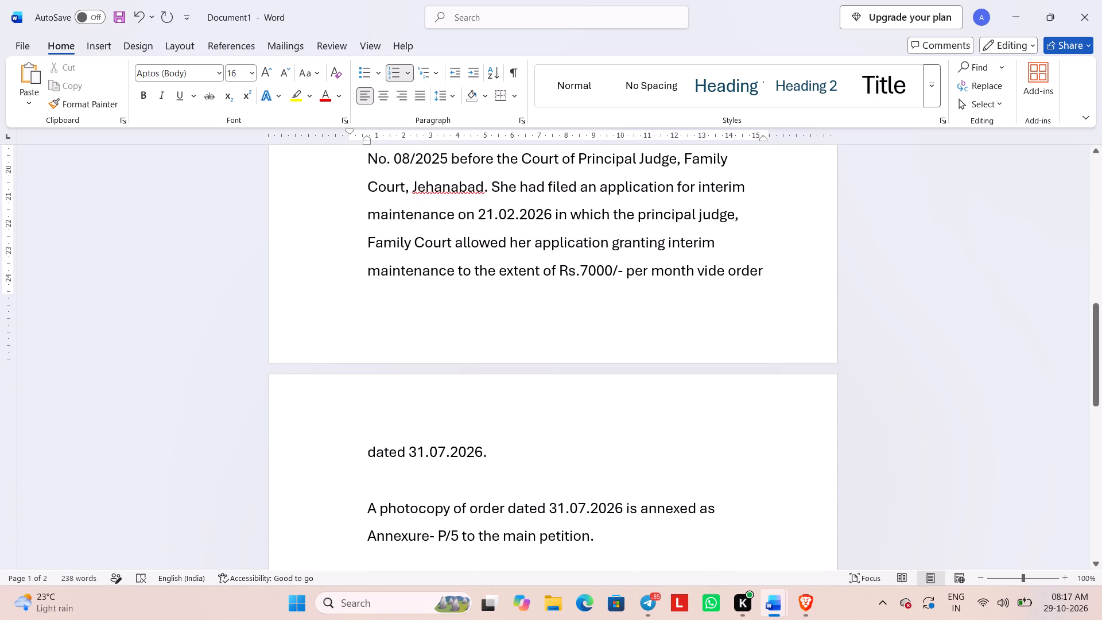
scroll(385, 501, "down", 1)
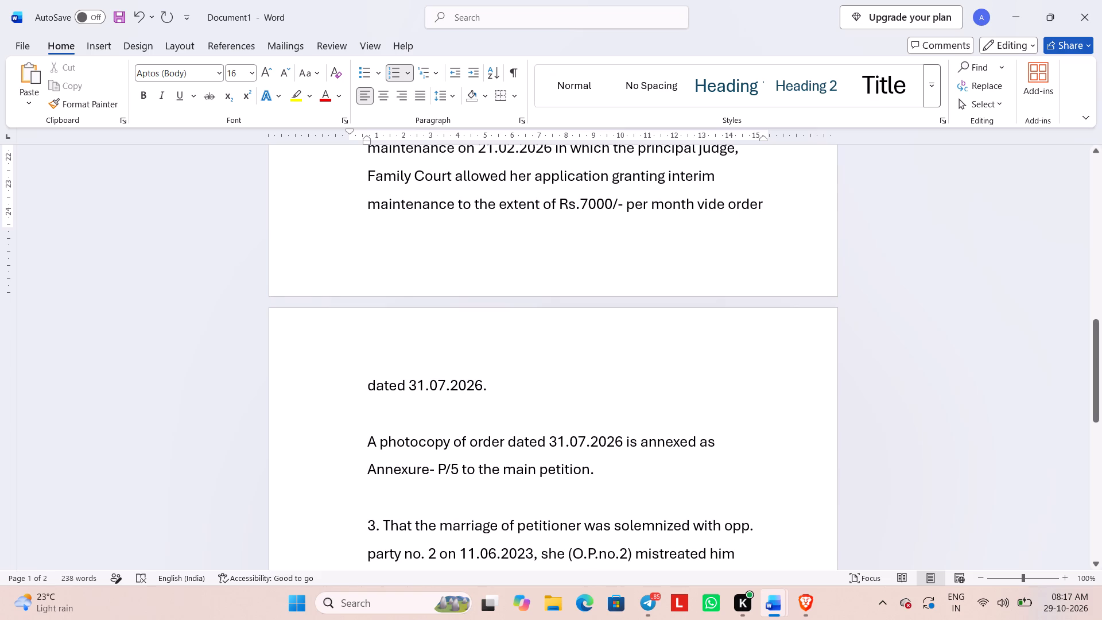
scroll(375, 491, "up", 1)
scroll(505, 358, "right", 1)
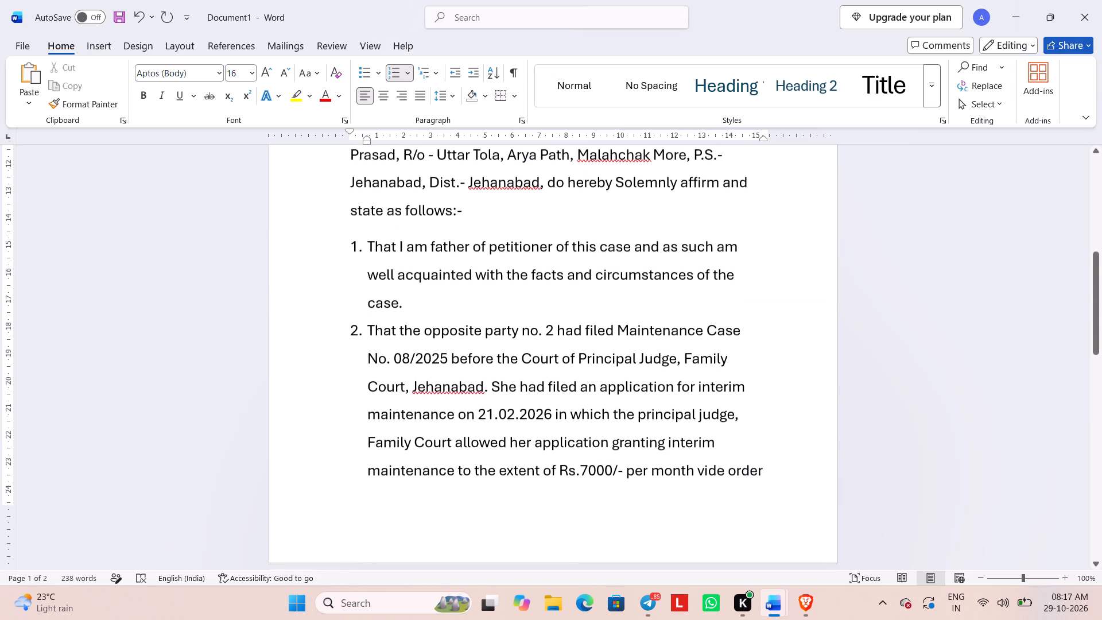
scroll(505, 358, "right", 2)
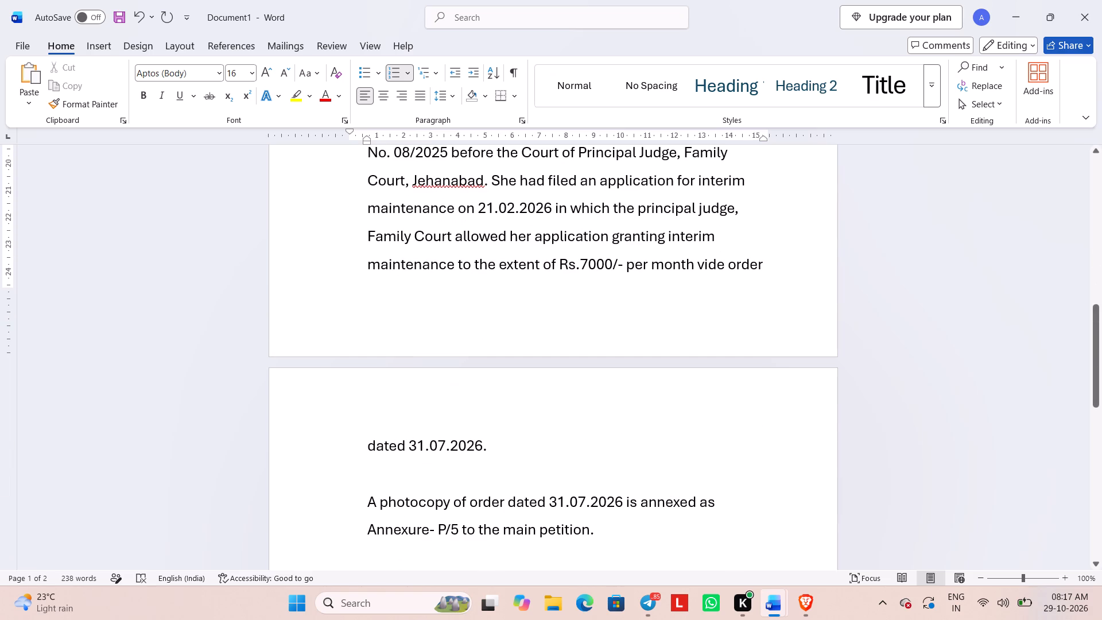
left_click(364, 503)
key("BackSpace")
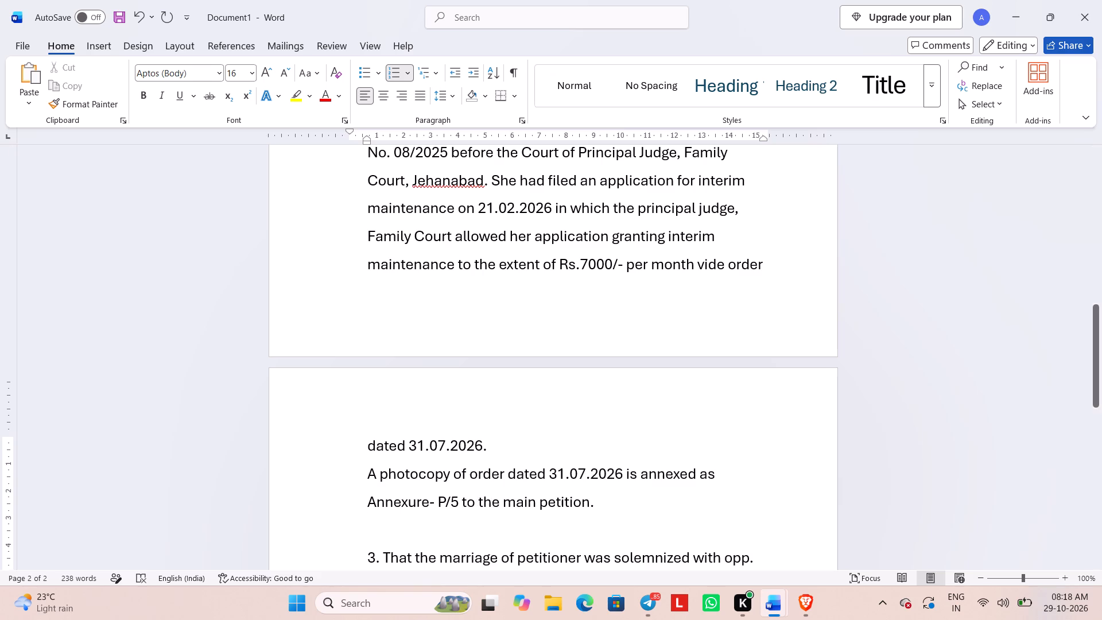
key("BackSpace")
key("Return")
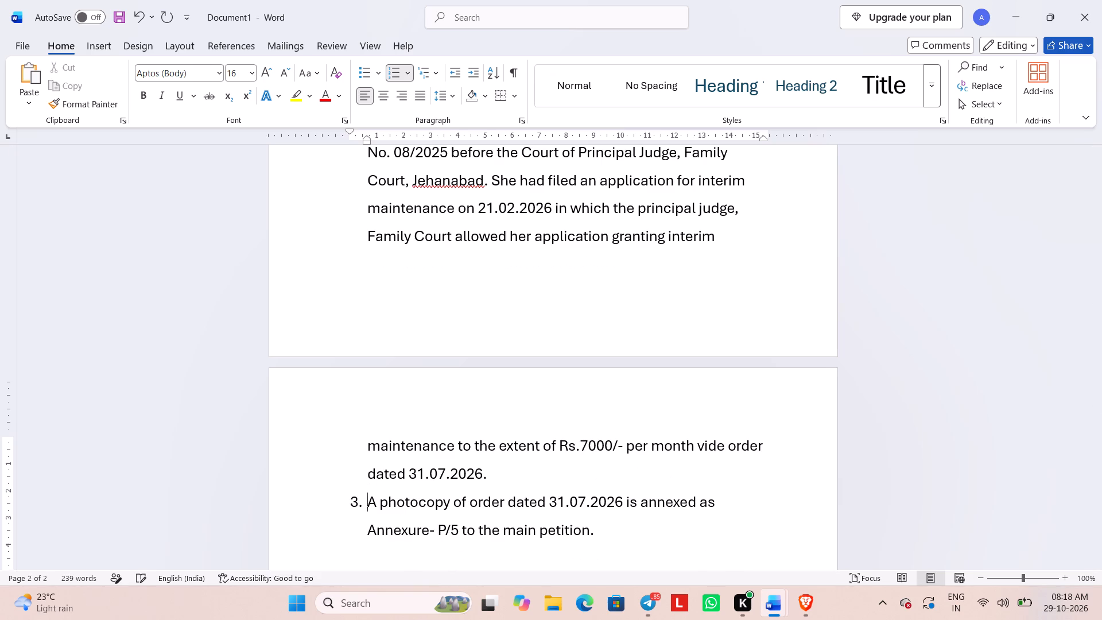
key("BackSpace")
Replace the typed "3." before "That the marriage of petitioner" with an automatically numbered item 3, removing the blank line above it.
scroll(381, 483, "down", 1)
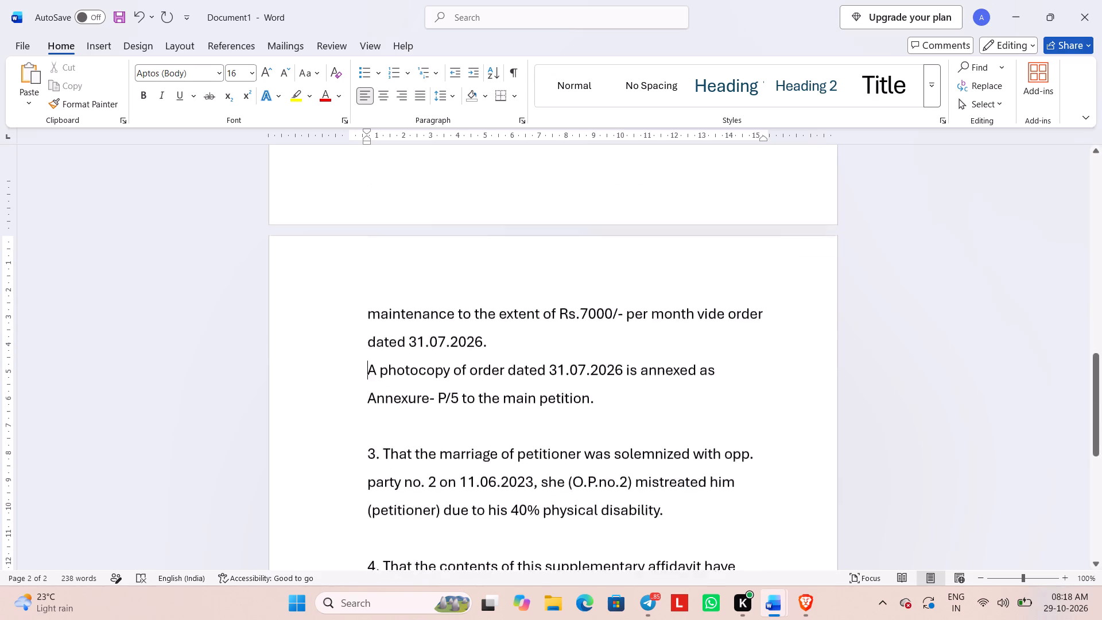
scroll(381, 483, "down", 1)
left_click(385, 388)
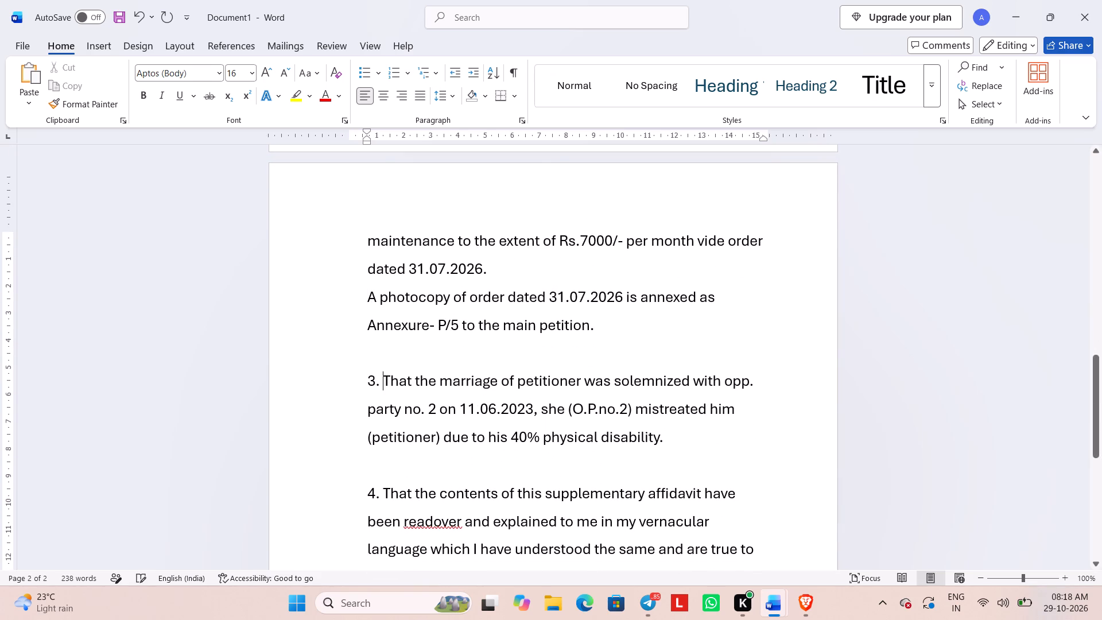
key("BackSpace")
key("BackSpace")
key("BackSpace")
key("BackSpace")
key("BackSpace")
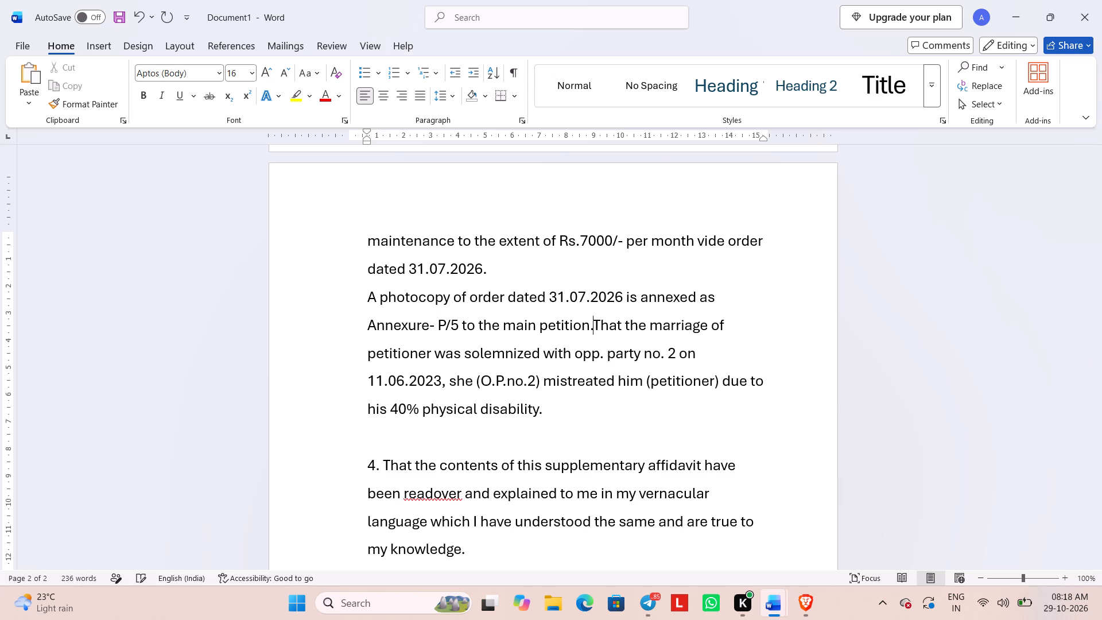
key("Return")
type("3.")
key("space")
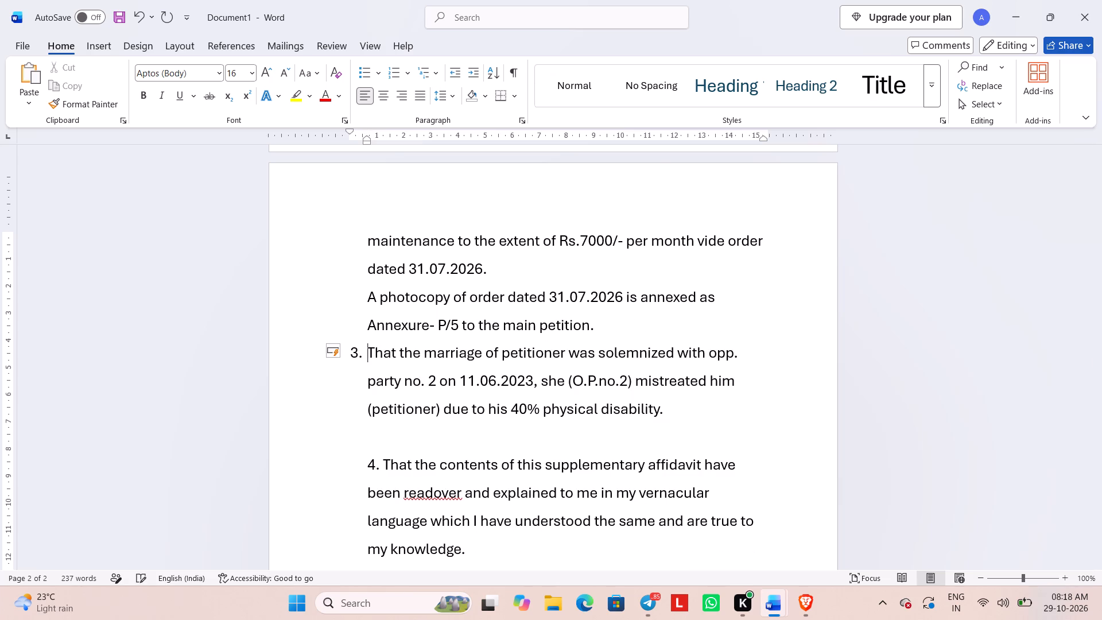
Indent the "A photocopy of order dated" paragraph to about 6.4 cm from the left margin.
left_click(358, 303)
triple_click(472, 67)
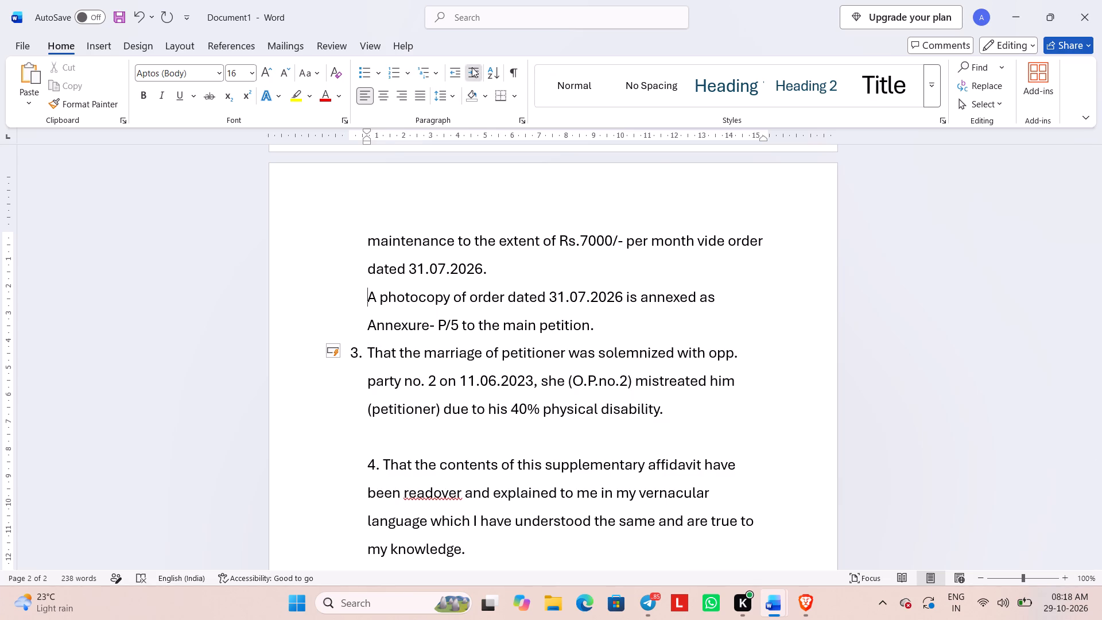
double_click(472, 67)
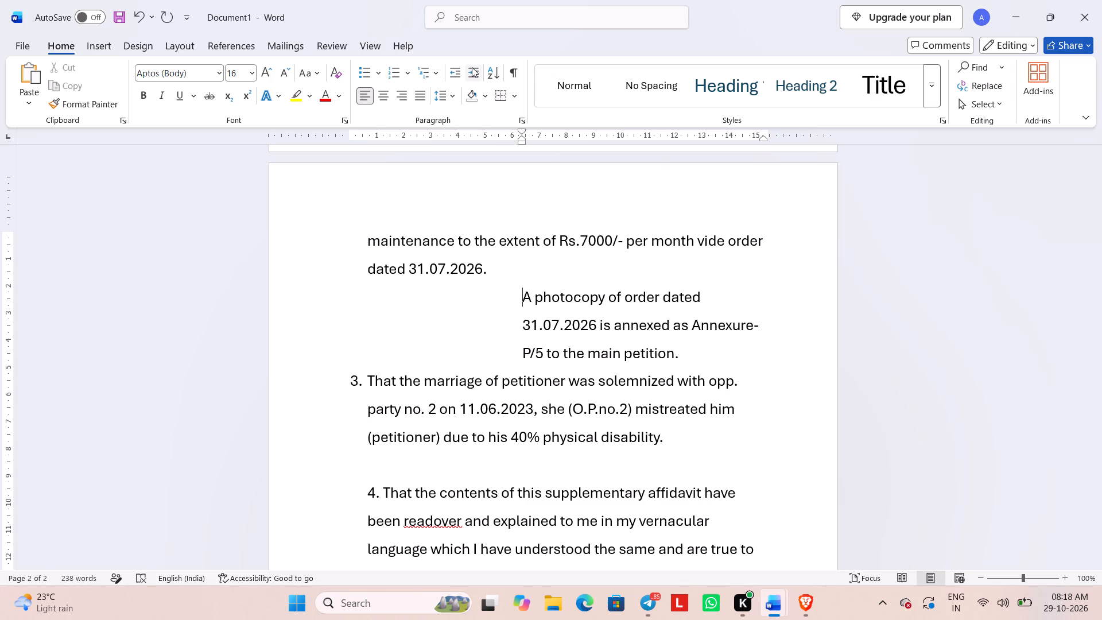
left_click(470, 67)
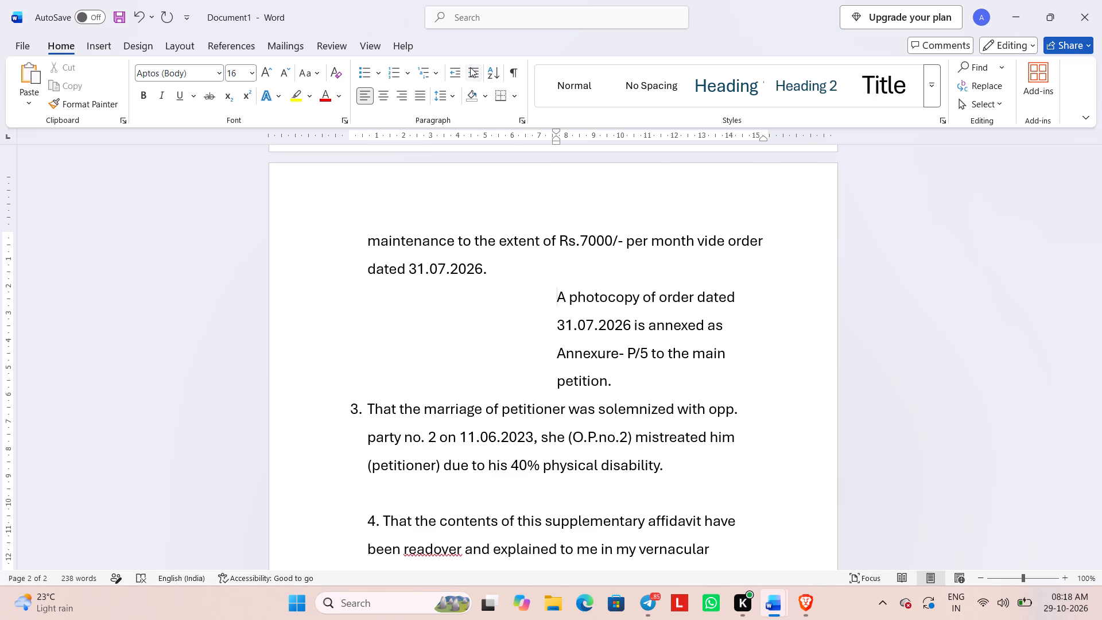
left_click(450, 68)
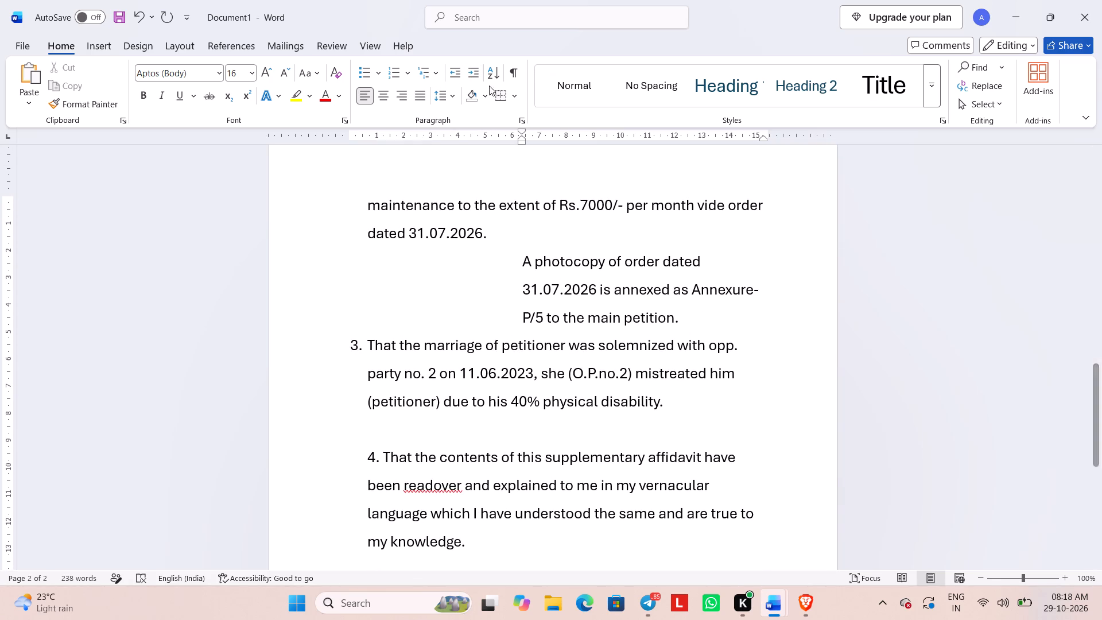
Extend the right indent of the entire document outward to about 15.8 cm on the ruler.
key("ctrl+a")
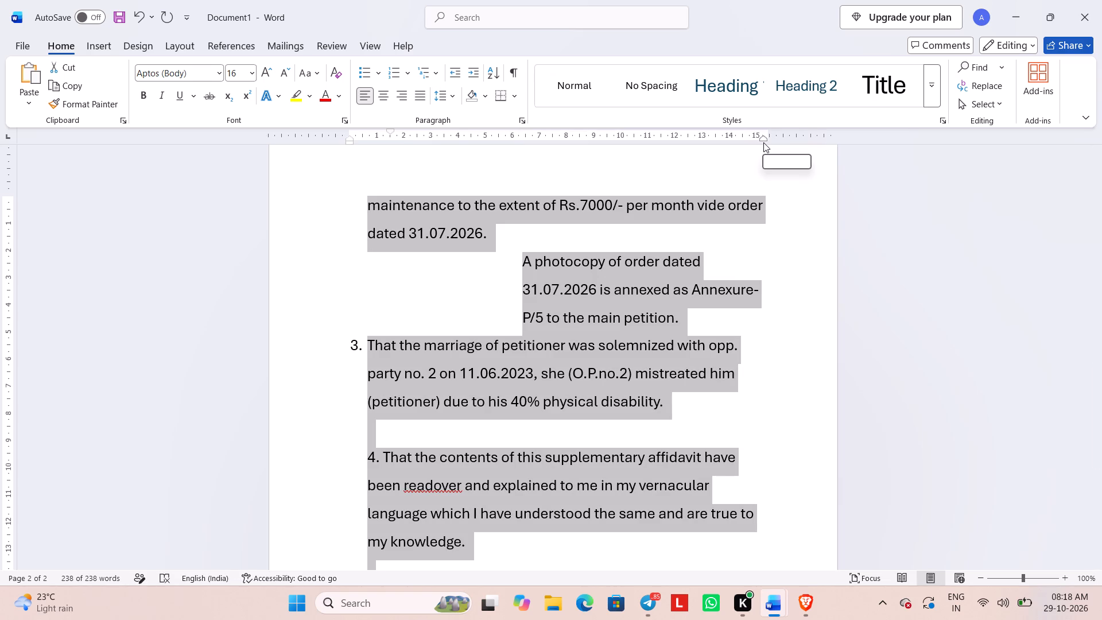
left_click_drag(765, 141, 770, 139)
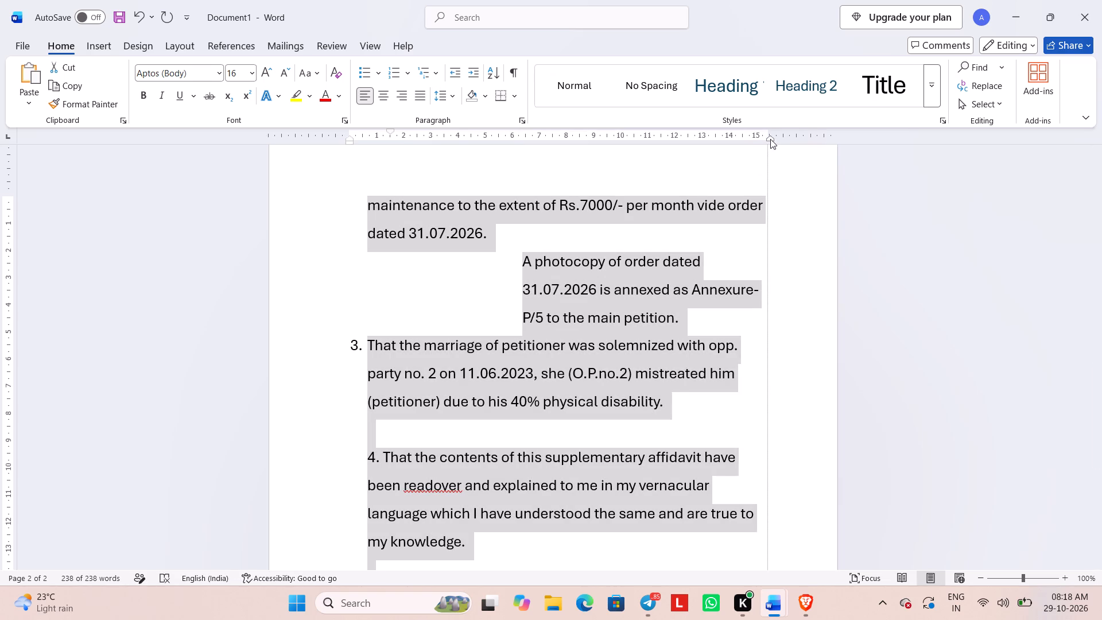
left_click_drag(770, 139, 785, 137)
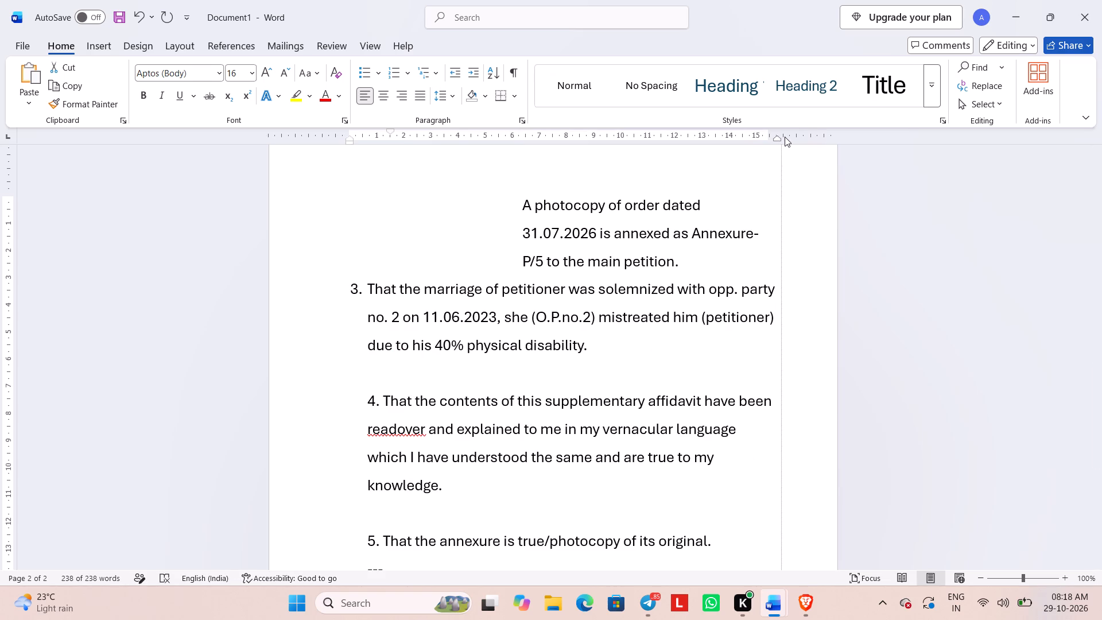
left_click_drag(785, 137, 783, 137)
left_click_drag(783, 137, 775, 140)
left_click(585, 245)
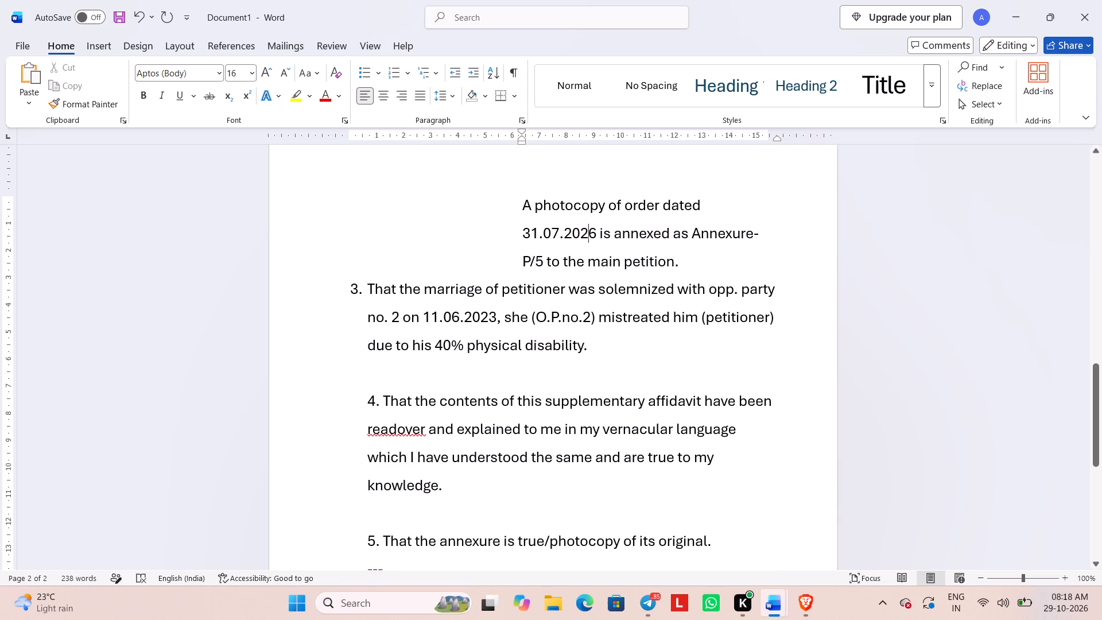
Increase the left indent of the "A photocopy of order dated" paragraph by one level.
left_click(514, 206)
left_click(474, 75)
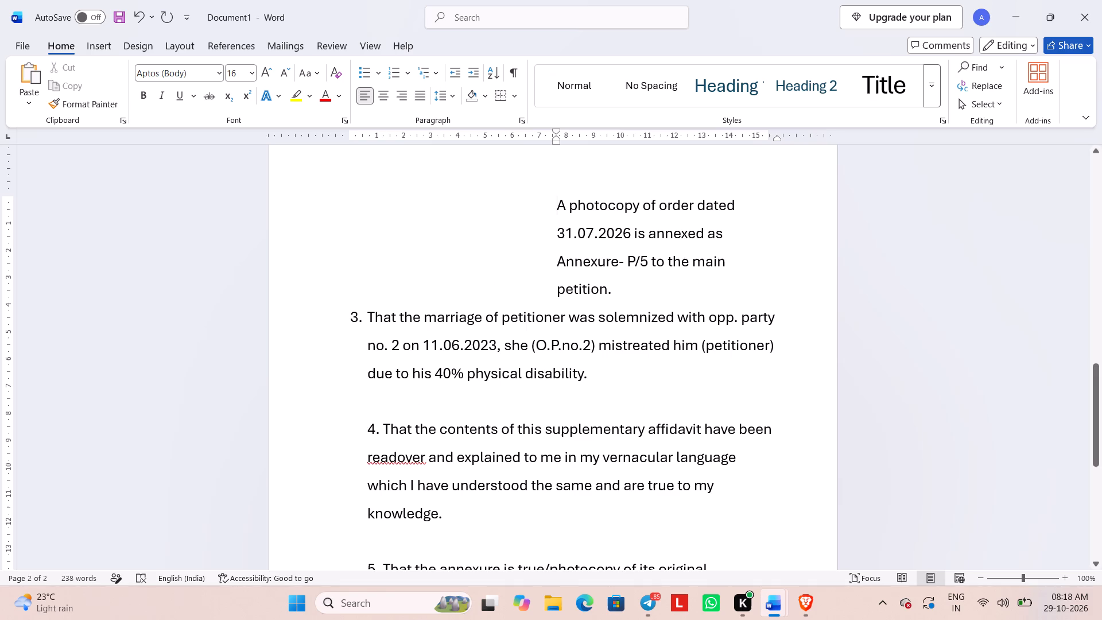
Set the right indent of the entire document to about 15.5 cm on the ruler and check the text layout.
key("ctrl+a")
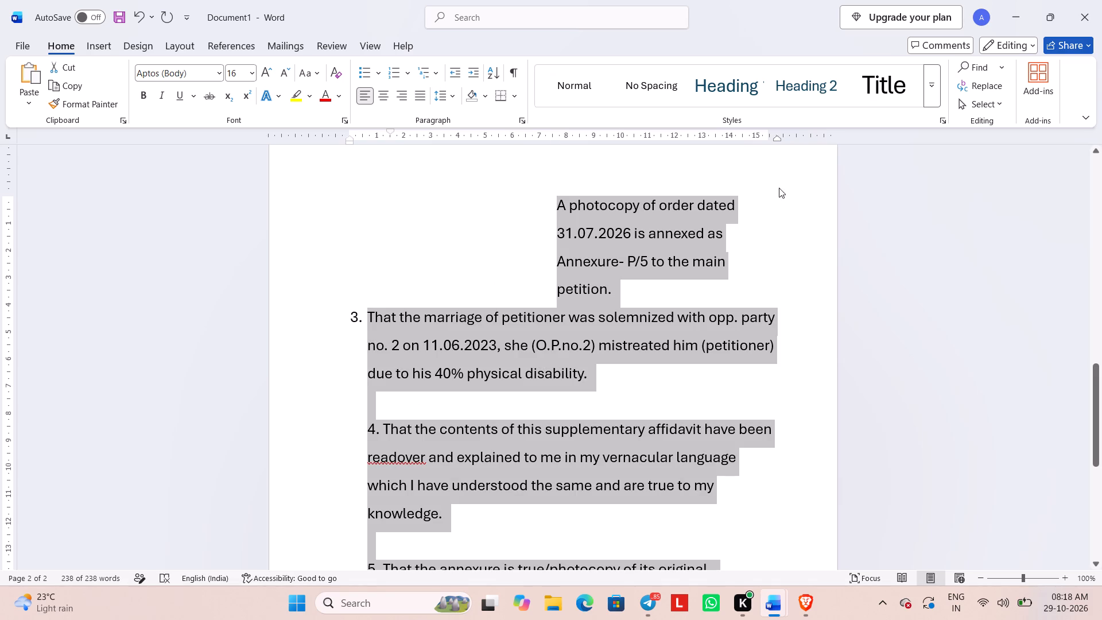
left_click_drag(778, 138, 777, 138)
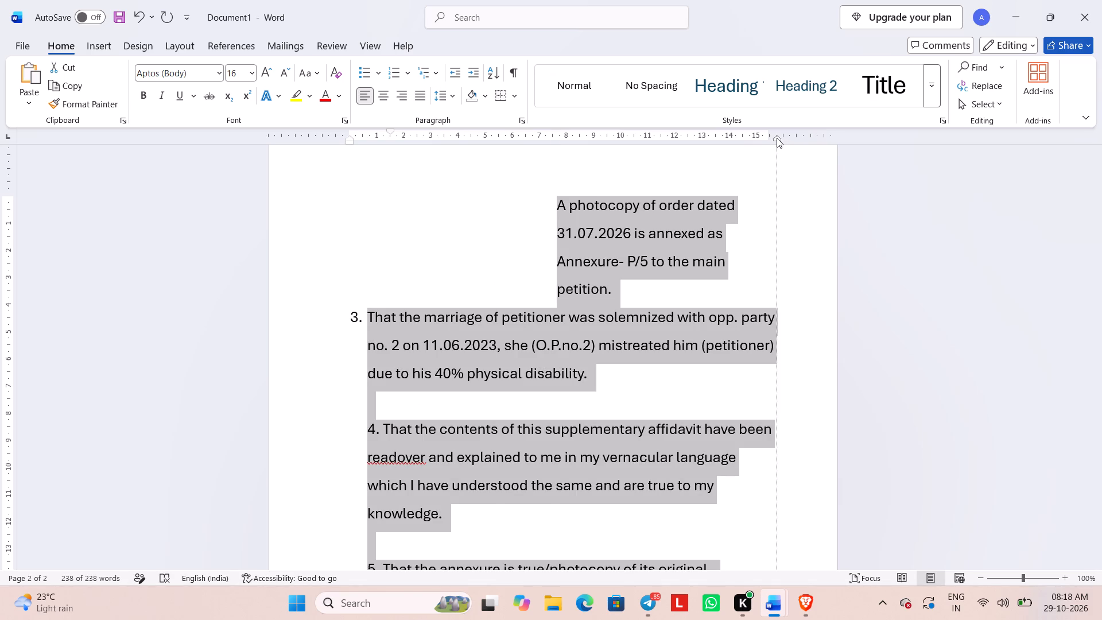
left_click_drag(777, 138, 765, 141)
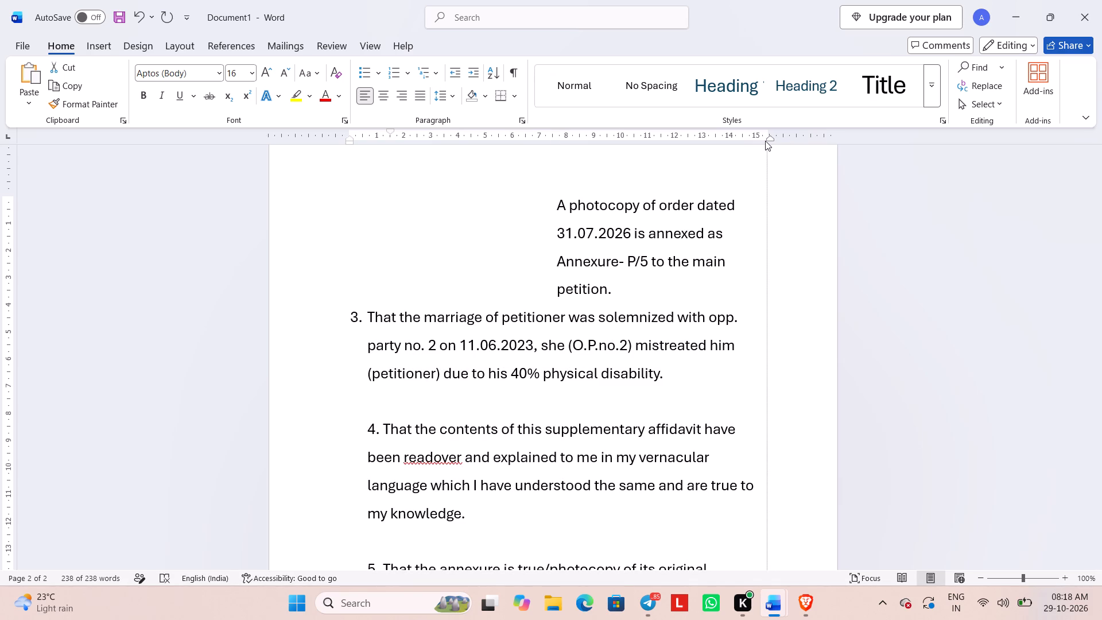
left_click_drag(765, 141, 768, 138)
left_click_drag(768, 138, 751, 139)
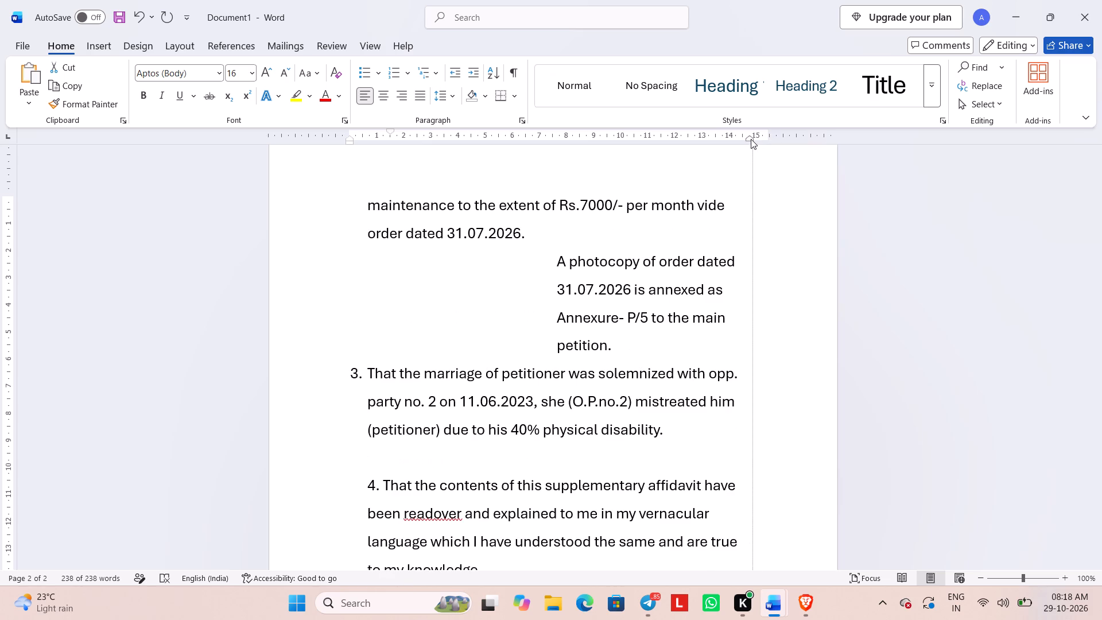
left_click_drag(751, 139, 770, 144)
scroll(693, 250, "up", 1)
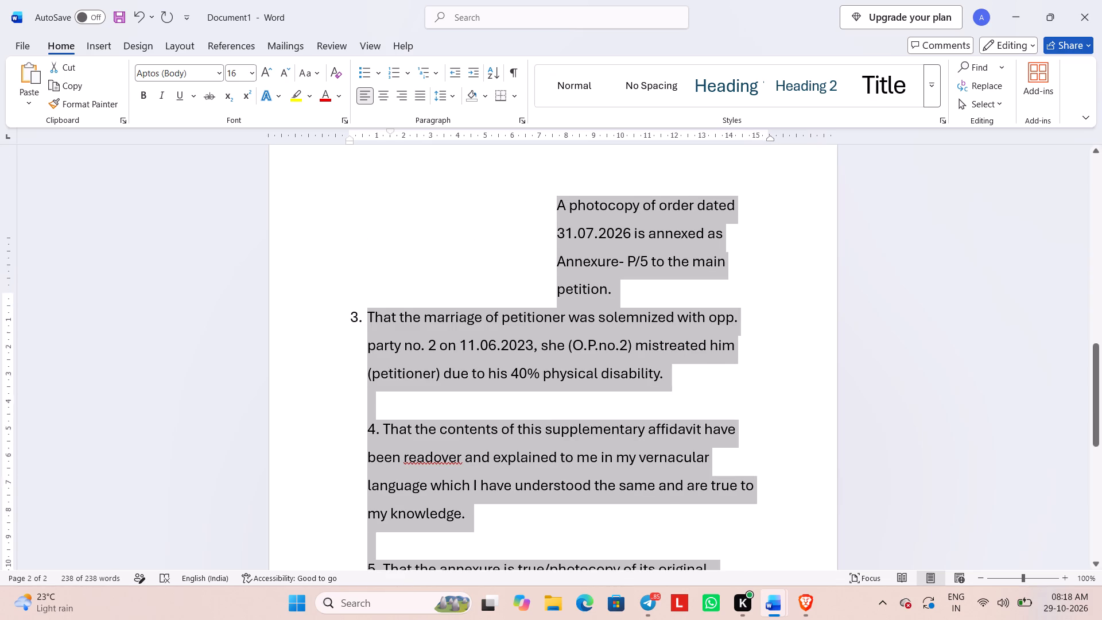
scroll(693, 250, "up", 5)
scroll(693, 250, "down", 1)
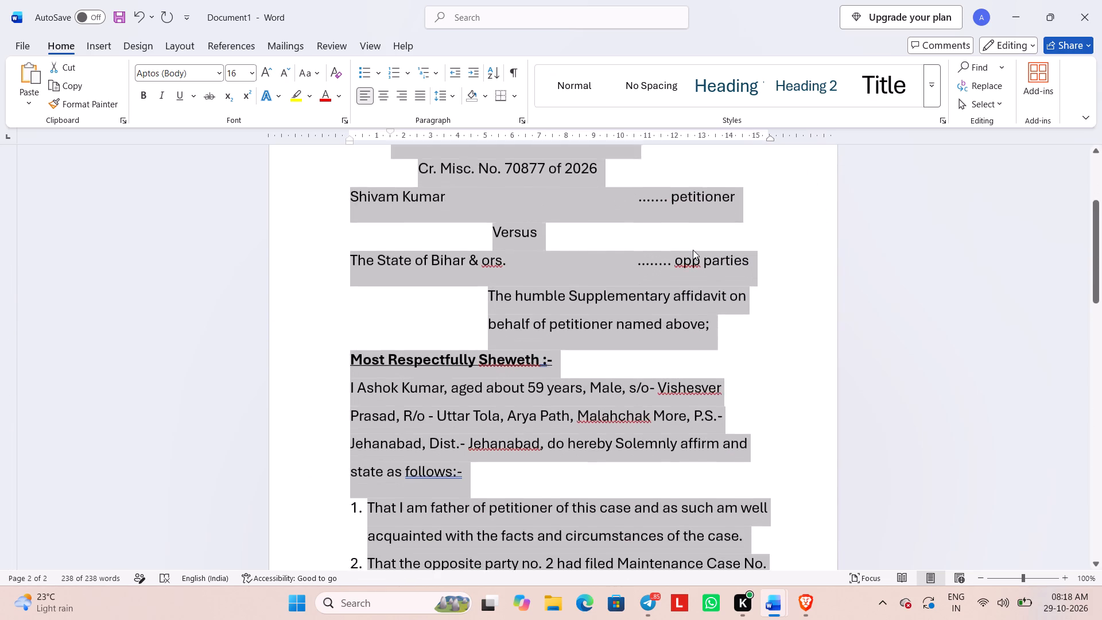
scroll(693, 250, "down", 3)
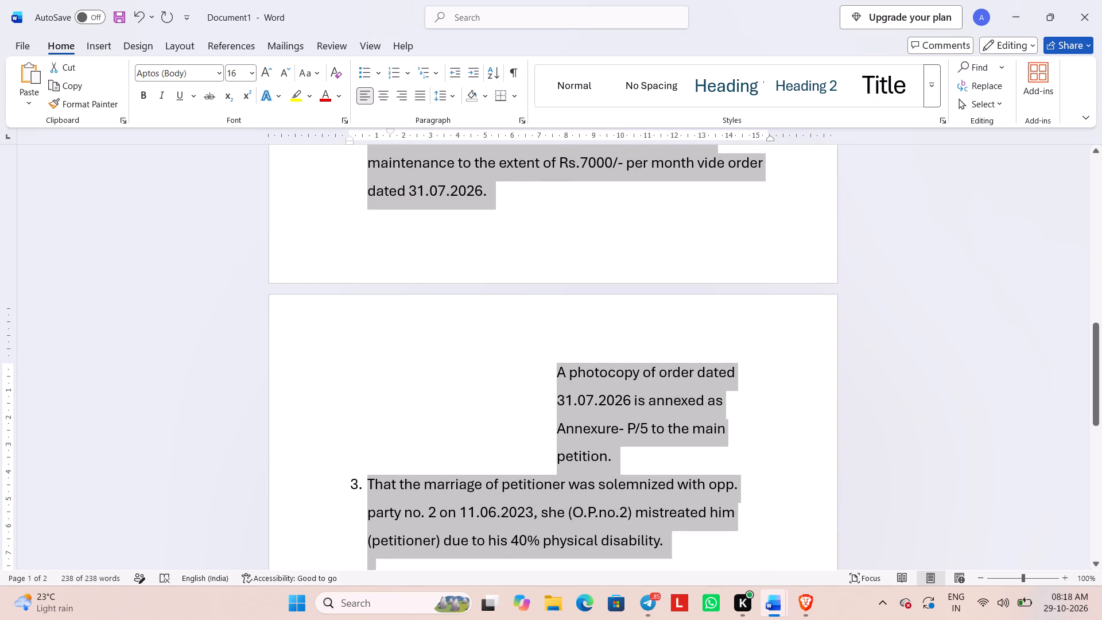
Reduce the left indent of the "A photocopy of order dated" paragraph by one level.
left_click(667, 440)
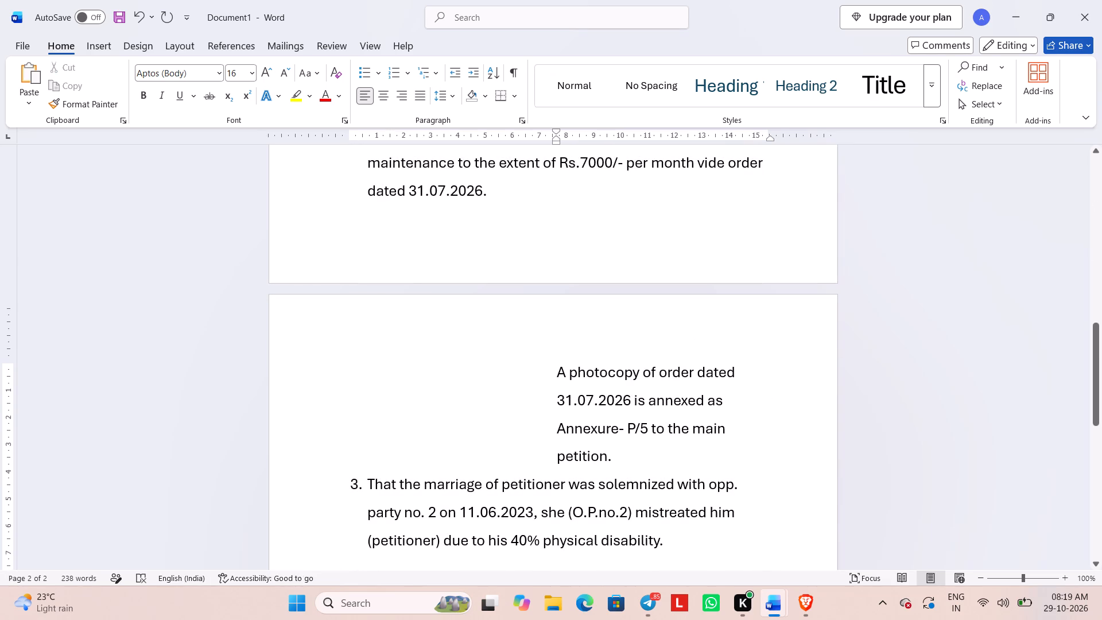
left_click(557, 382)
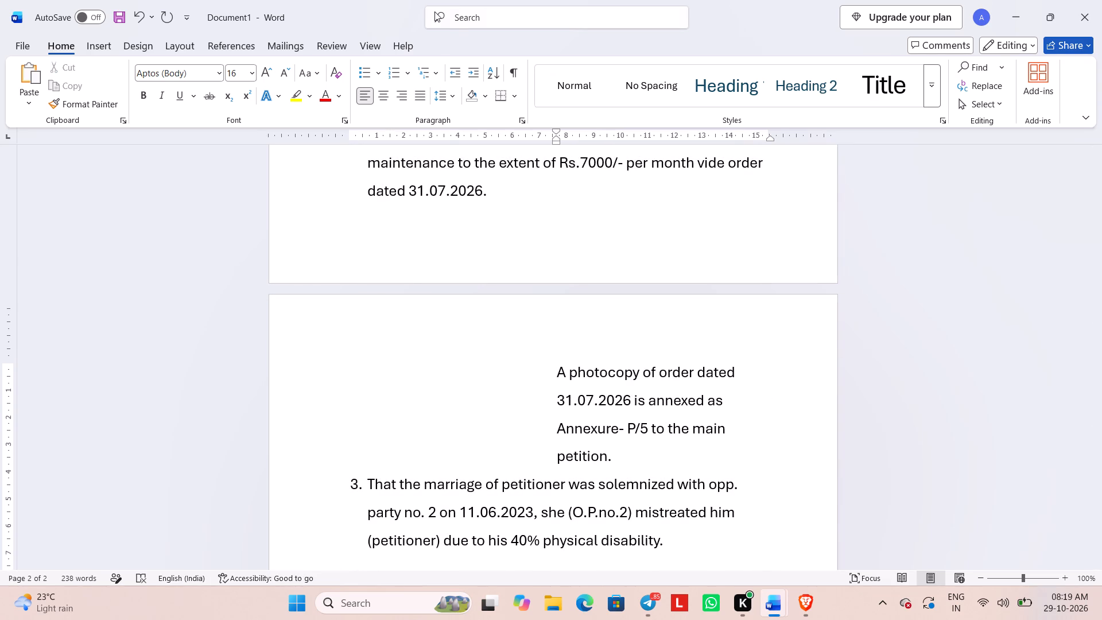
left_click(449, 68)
Delete the space between "Annexure-" and "P/5" in the photocopy paragraph.
scroll(591, 342, "down", 1)
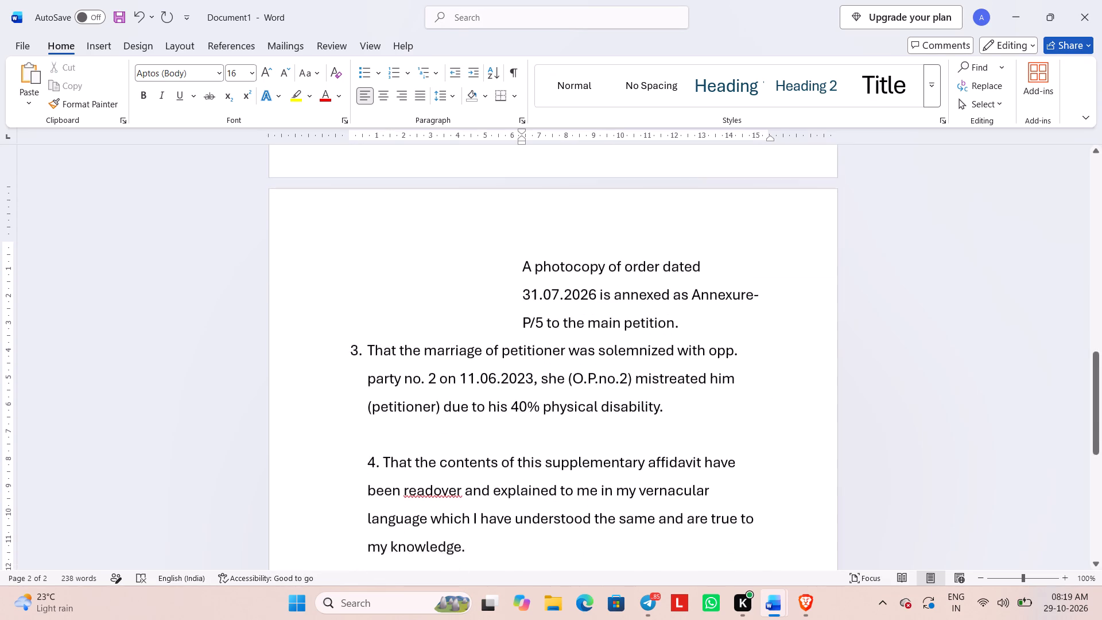
scroll(591, 342, "down", 1)
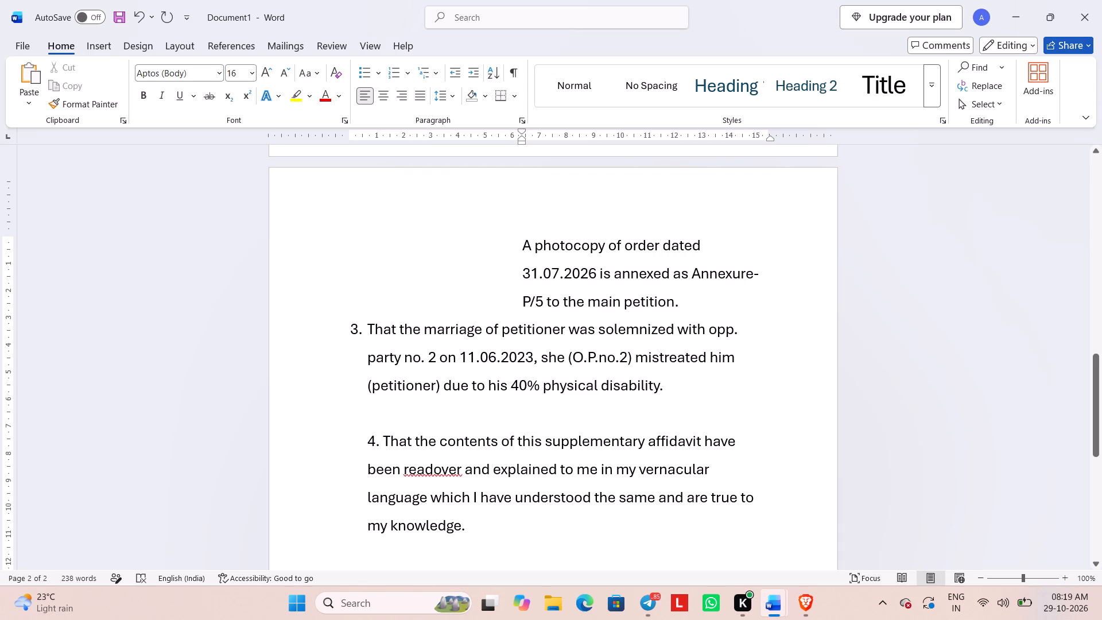
left_click(525, 301)
key("BackSpace")
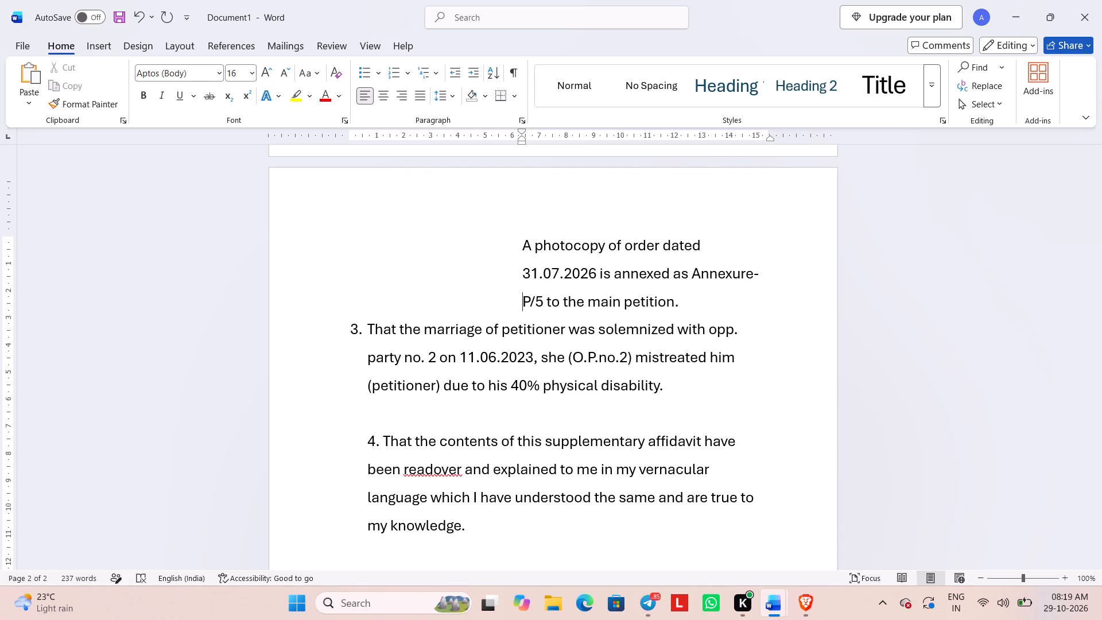
Insert two extra spaces before "Annexure" in the photocopy paragraph and retype the hyphen in "Annexure-P/5".
key("BackSpace")
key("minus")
key("BackSpace")
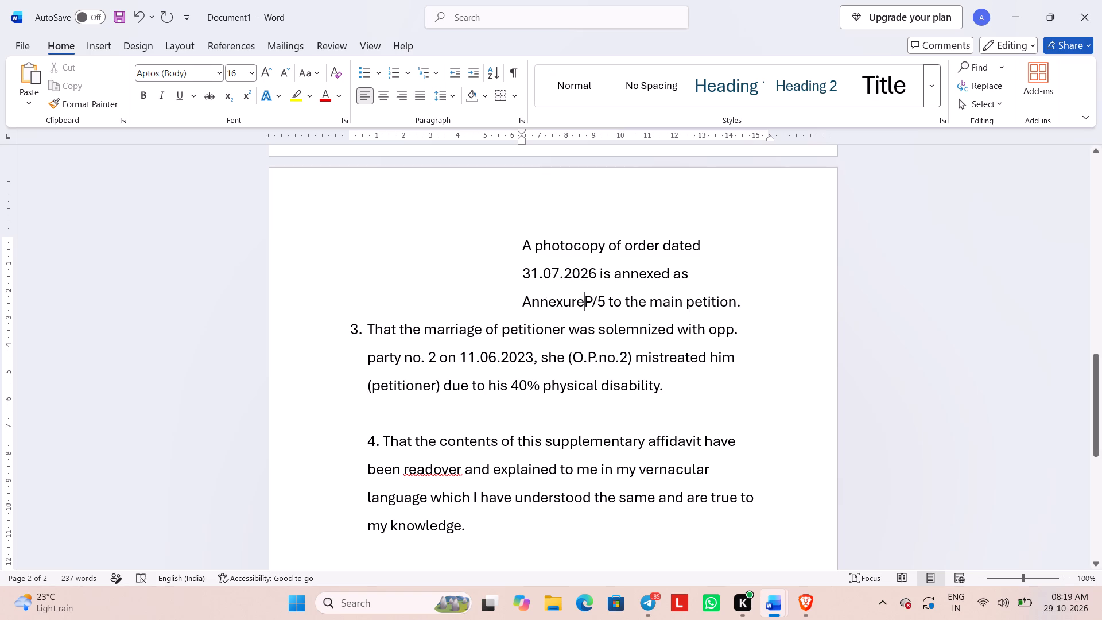
left_click(696, 282)
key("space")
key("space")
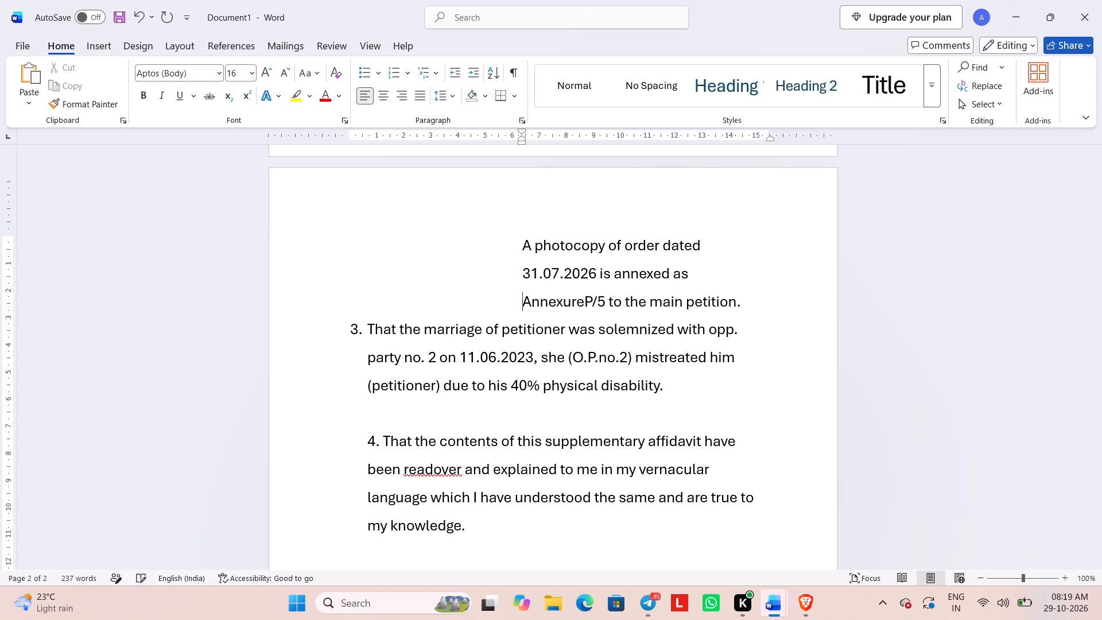
key("Right")
key("Right")
key("Right")
key("Right")
key("Right")
key("Right")
key("Right")
key("Right")
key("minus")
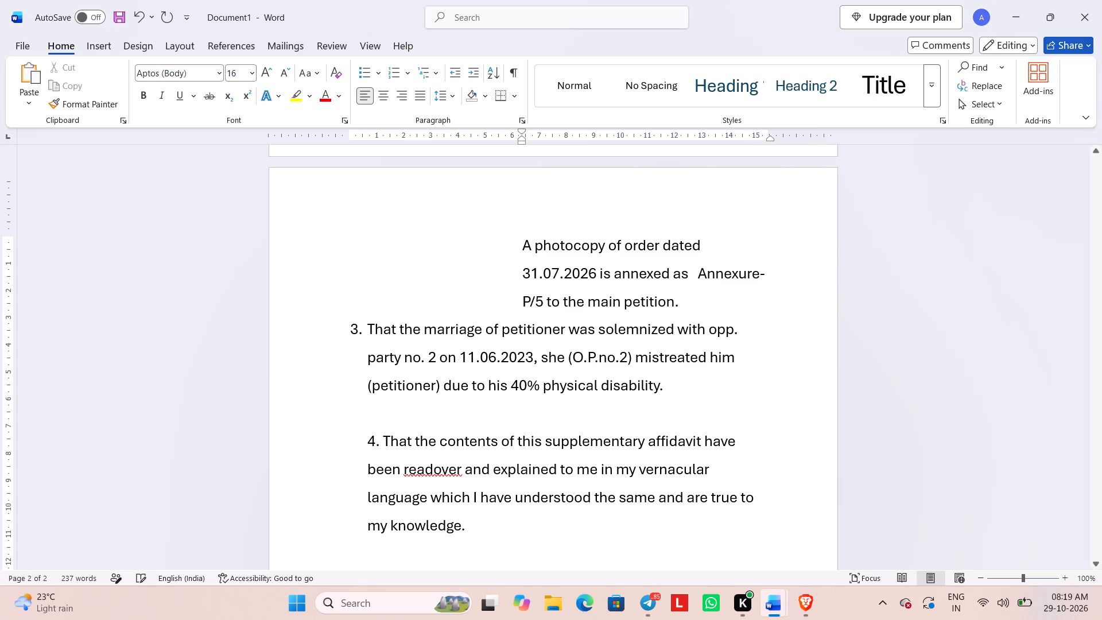
Add two more spaces before "Annexure-P/5" so the whole reference moves onto the third line of the photocopy paragraph.
left_click(696, 277)
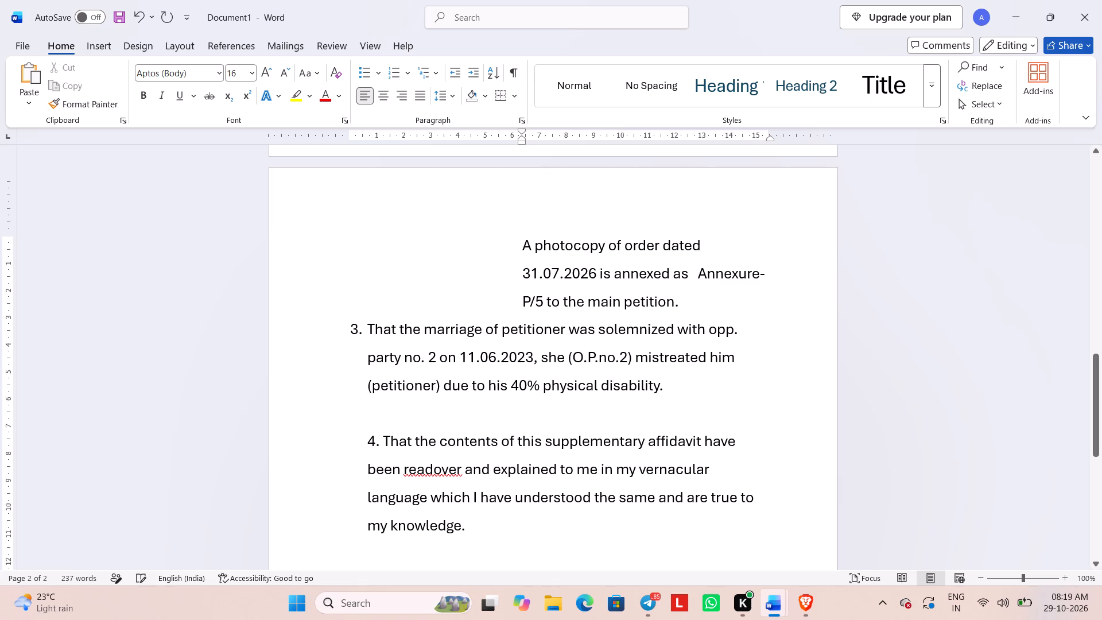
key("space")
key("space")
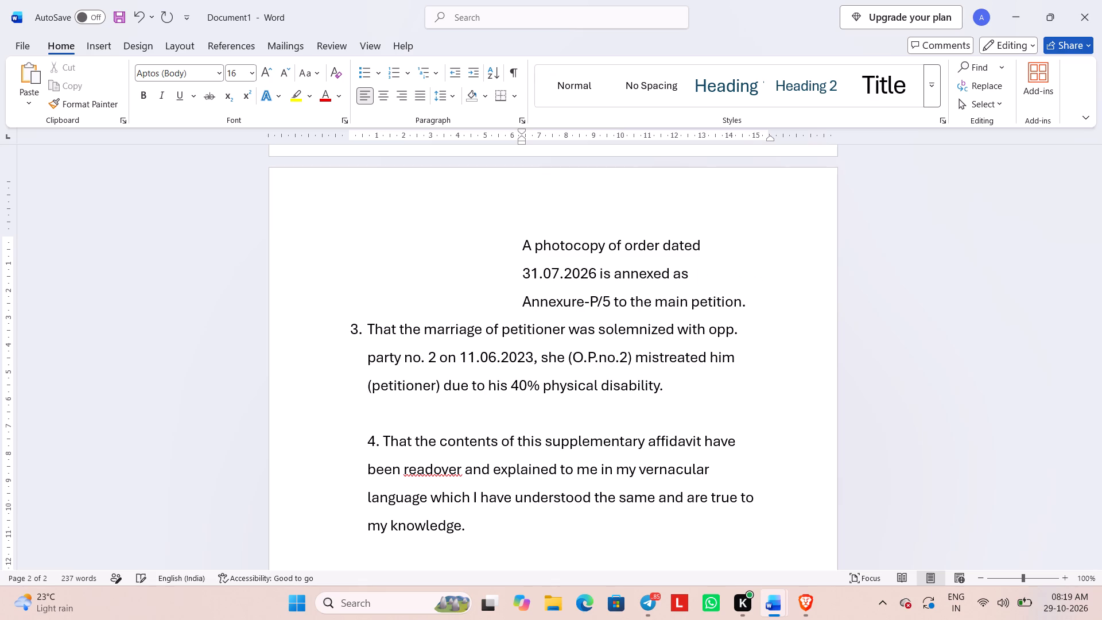
Replace the manually typed "4." and the blank line above it with automatic numbering for the "That the contents of this supplementary affidavit" paragraph.
scroll(694, 333, "down", 1)
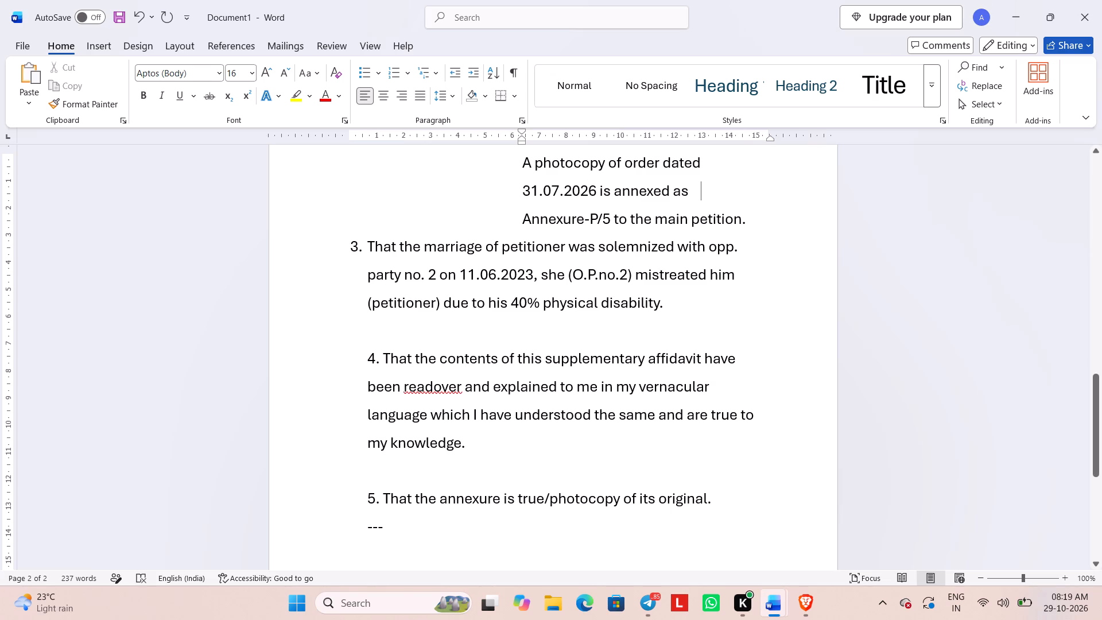
left_click(385, 362)
key("BackSpace")
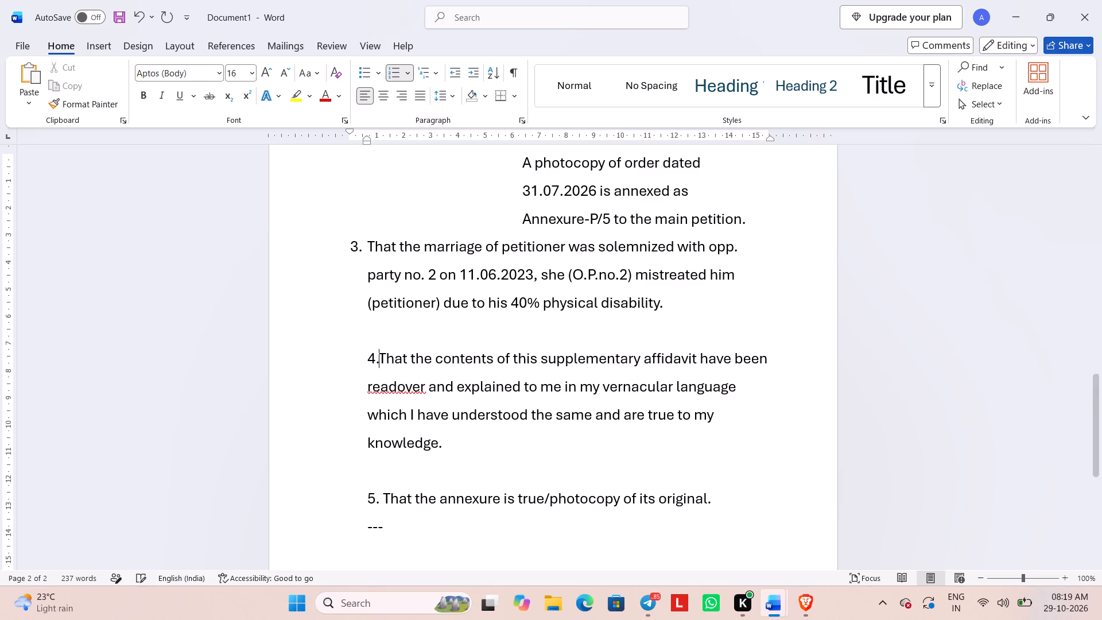
key("BackSpace")
key("BackSpace")
key("BackSpace")
key("BackSpace")
key("Return")
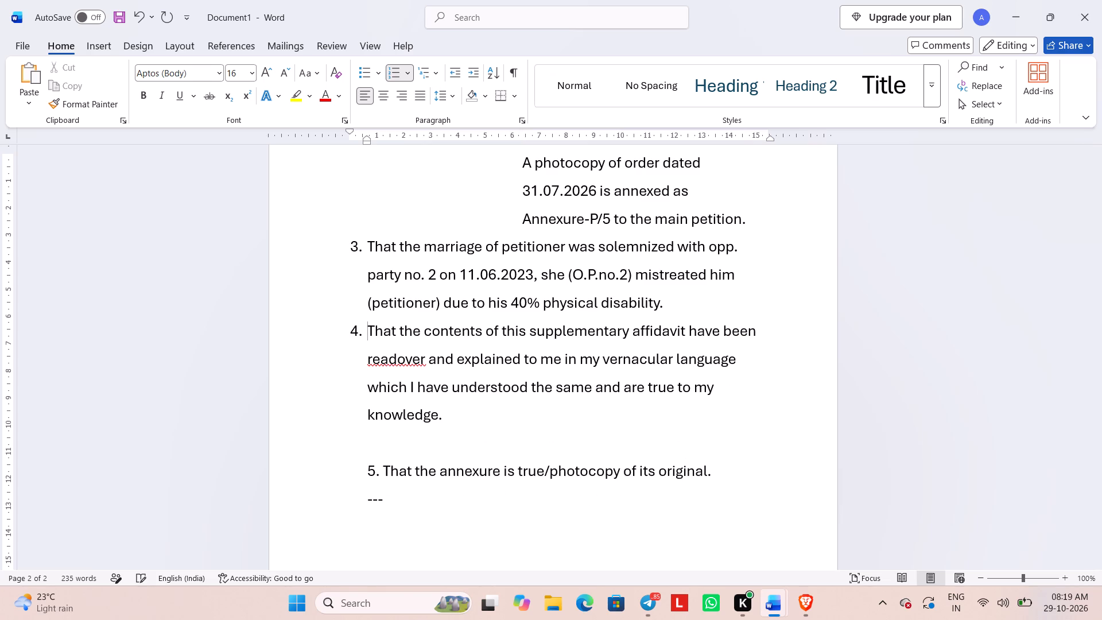
Replace the manually typed "5." and the blank line above it with automatic numbering for the "That the annexure is true/photocopy" paragraph.
left_click(383, 478)
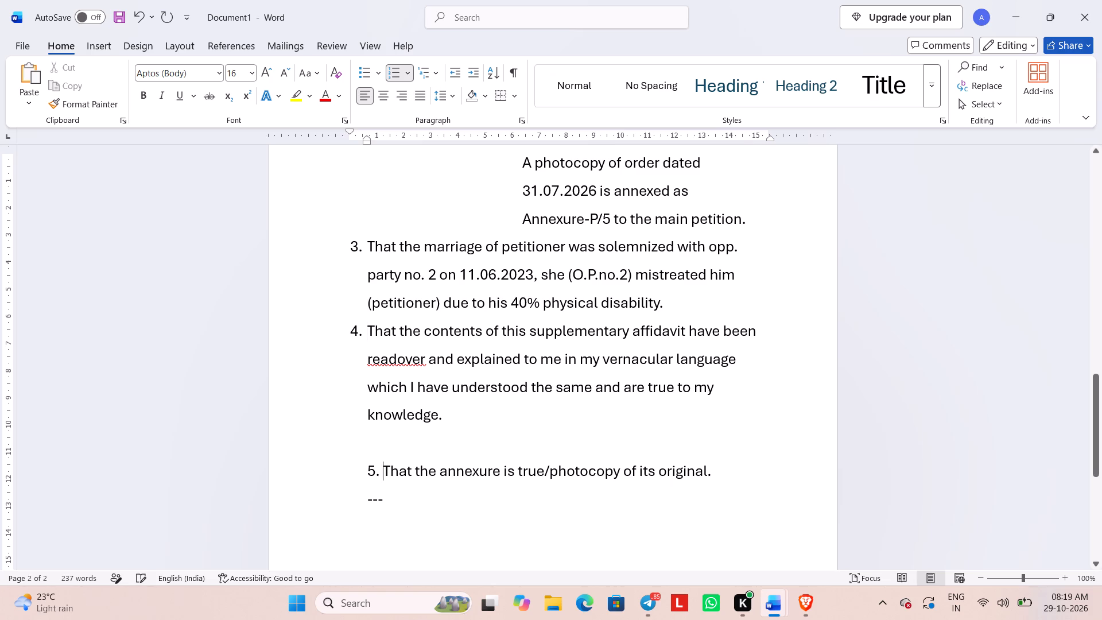
key("BackSpace")
key("BackSpace")
key("BackSpace")
key("BackSpace")
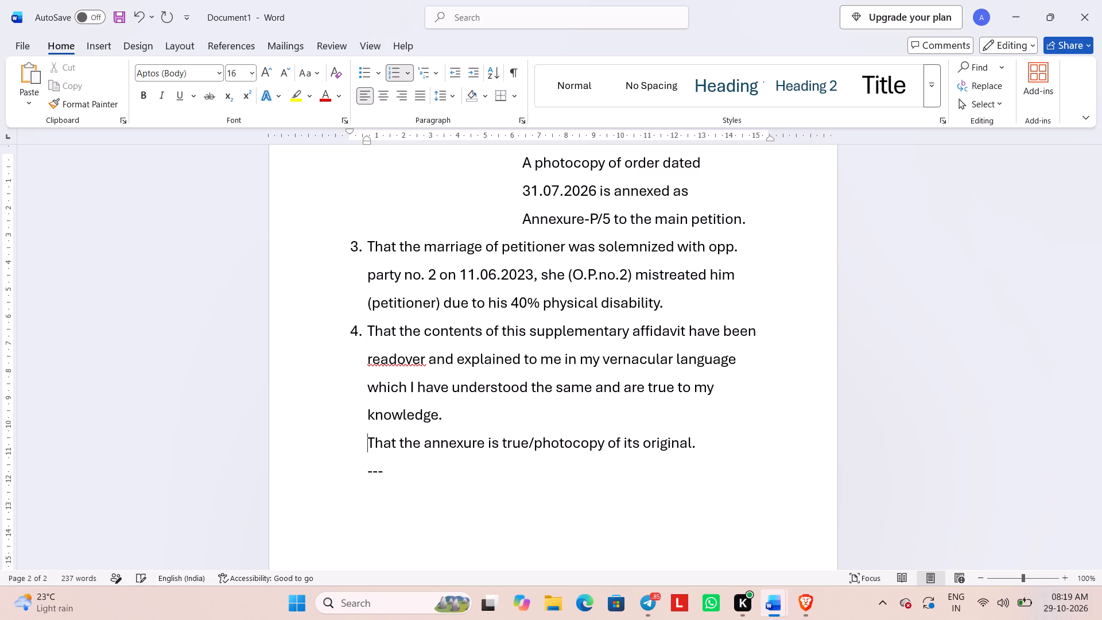
key("BackSpace")
key("Return")
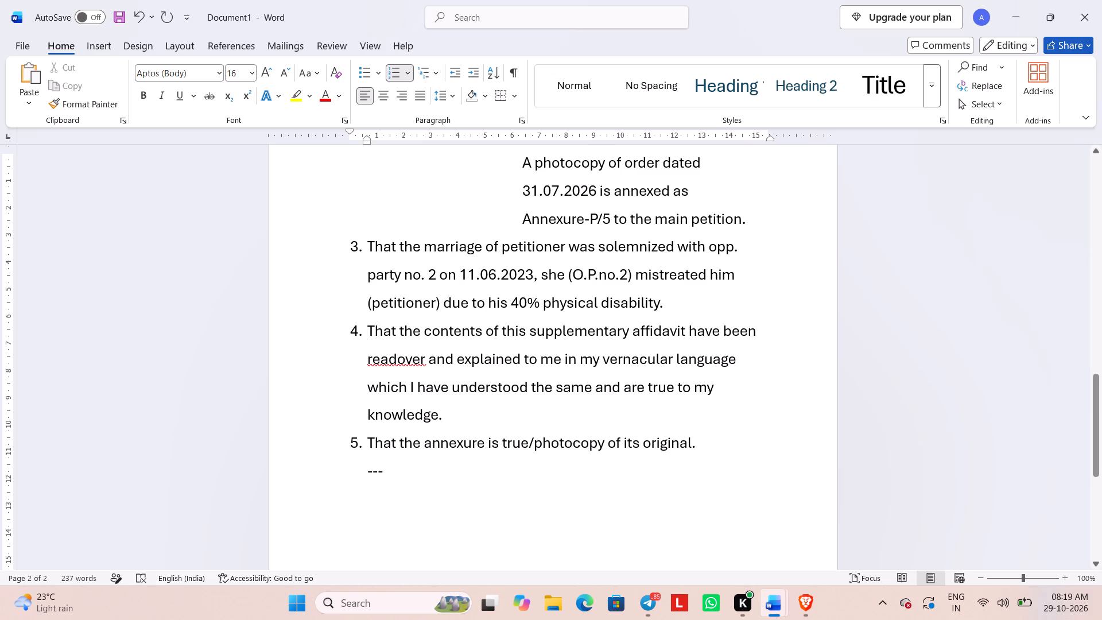
Delete the "---" line below paragraph 5 at the end of the affidavit.
scroll(403, 462, "down", 1)
left_click_drag(444, 409, 370, 404)
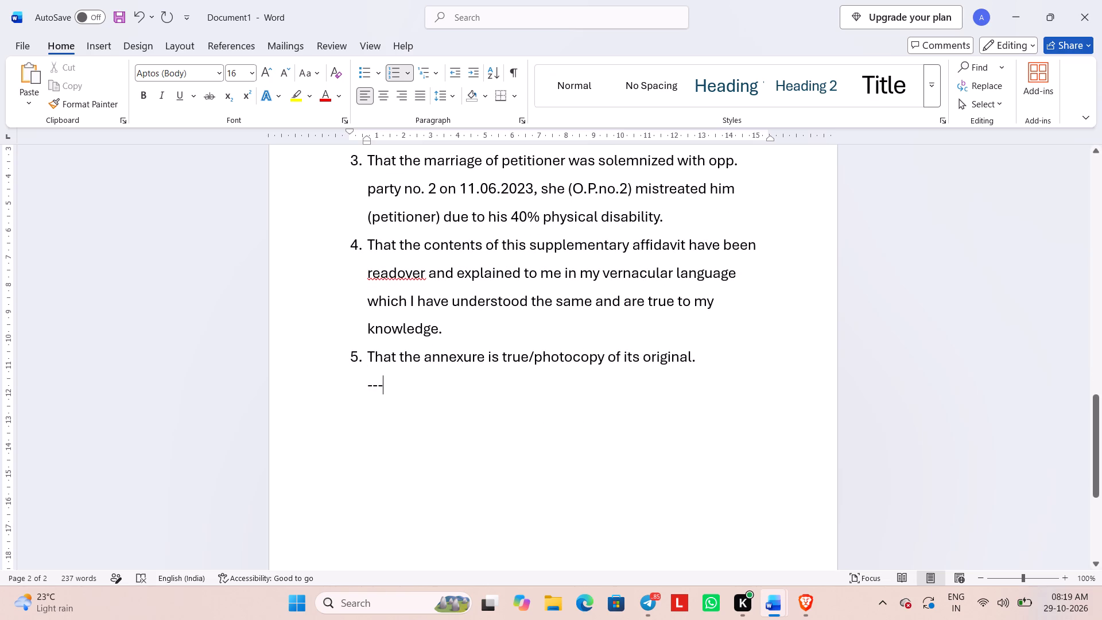
left_click_drag(370, 404, 358, 405)
key("BackSpace")
key("BackSpace")
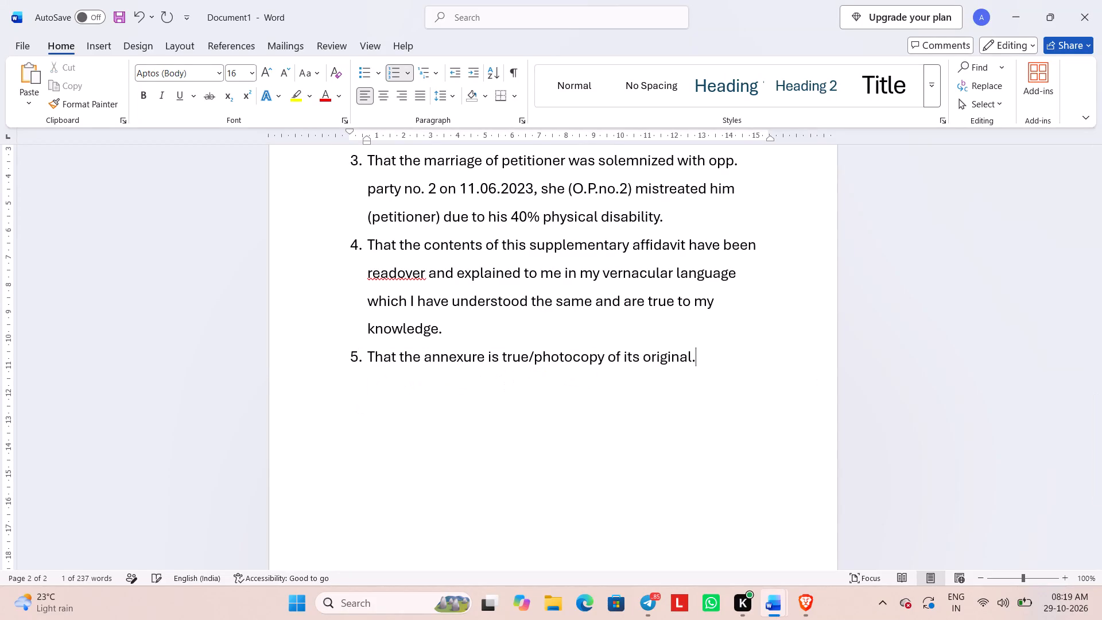
Bold the three title lines from "In the High Court of Judicature at Patna" to "Cr. Misc. No. 70877 of 2026".
scroll(352, 396, "down", 3)
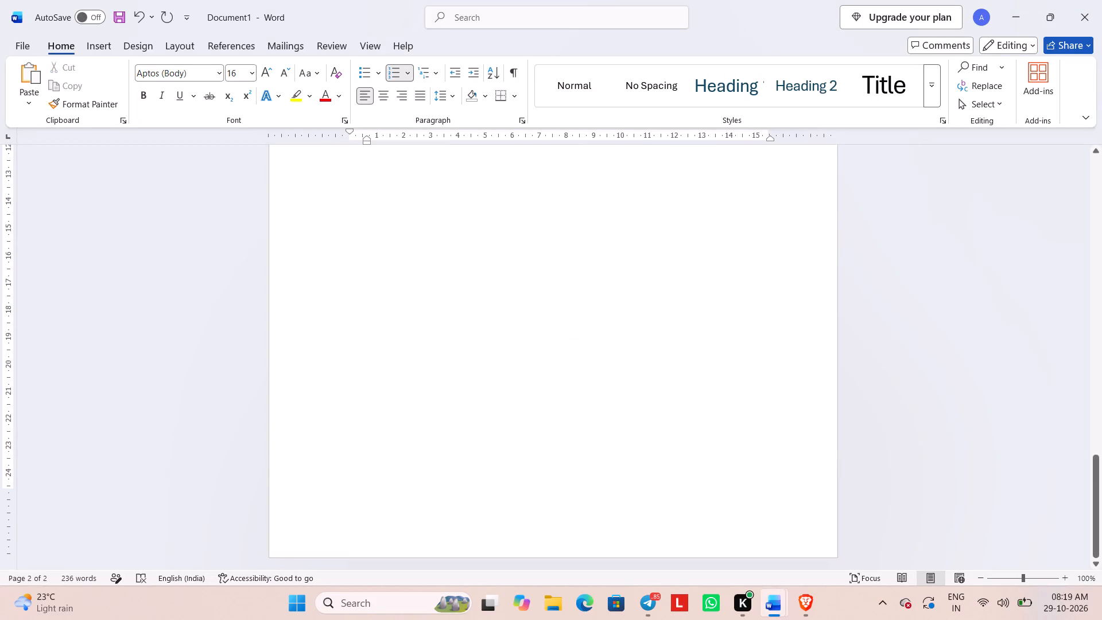
scroll(352, 396, "up", 13)
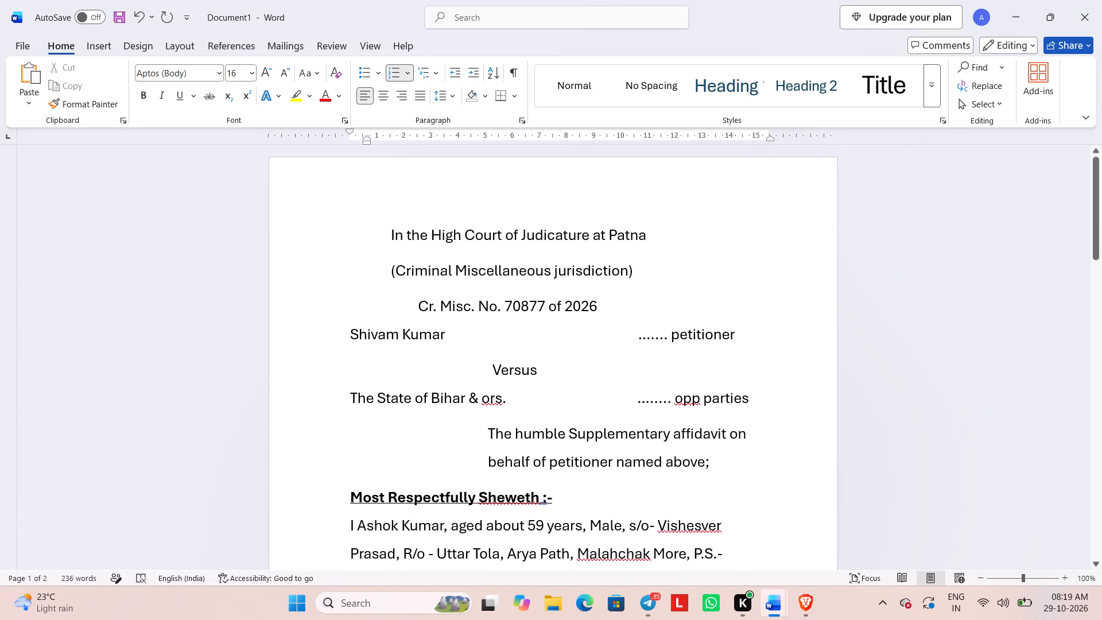
left_click_drag(620, 308, 346, 210)
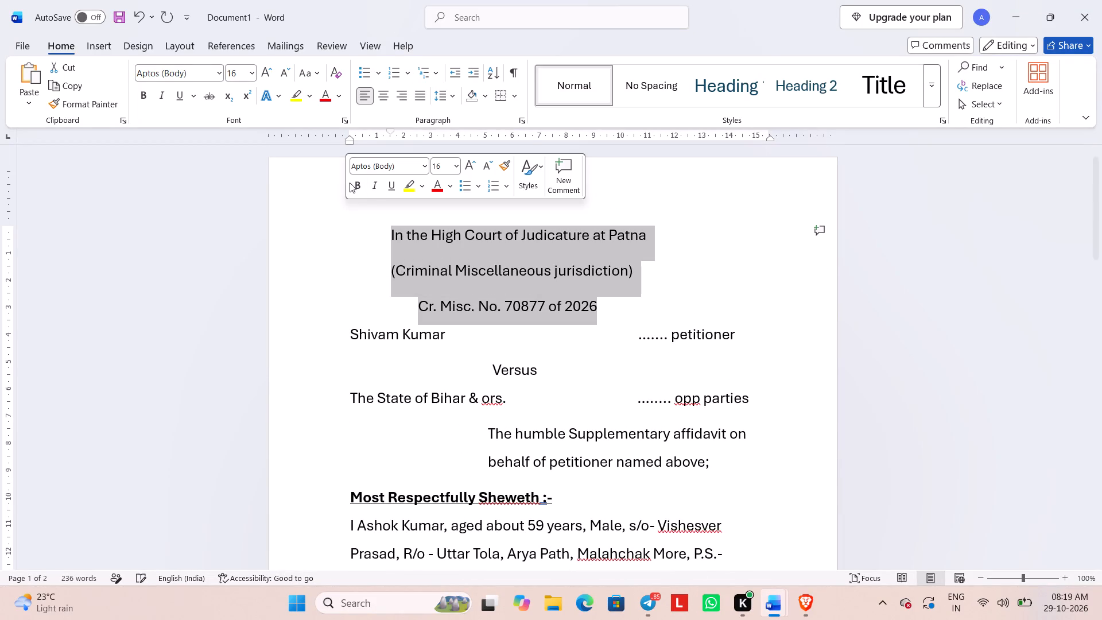
left_click(349, 182)
left_click(361, 188)
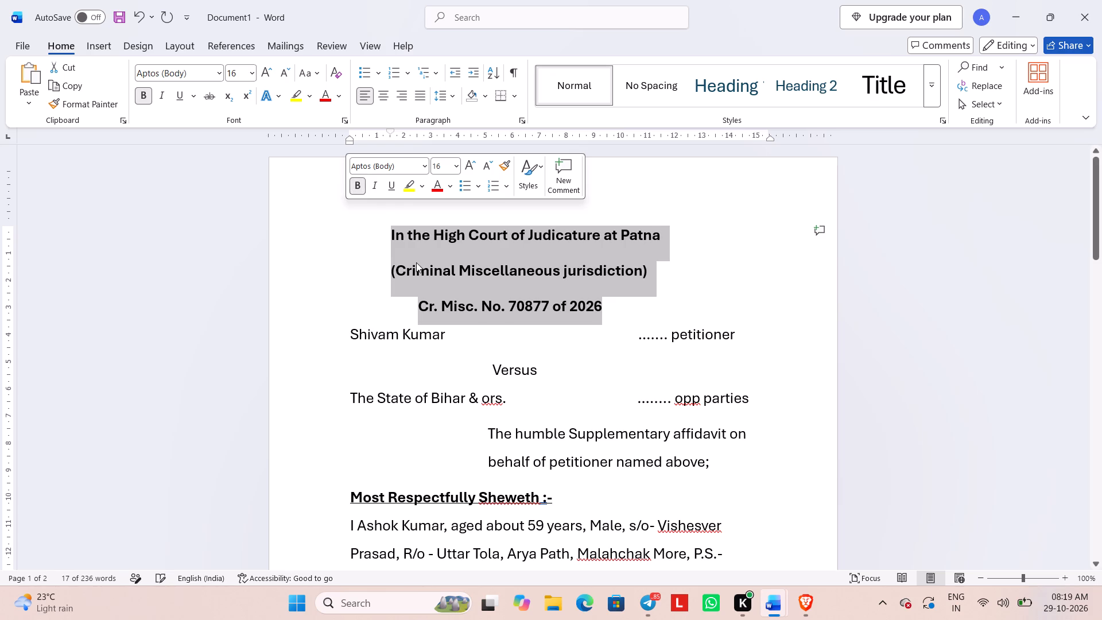
left_click(416, 262)
Set the first-line indent of "In the High Court of Judicature at Patna" to about 2 cm on the ruler.
left_click(384, 232)
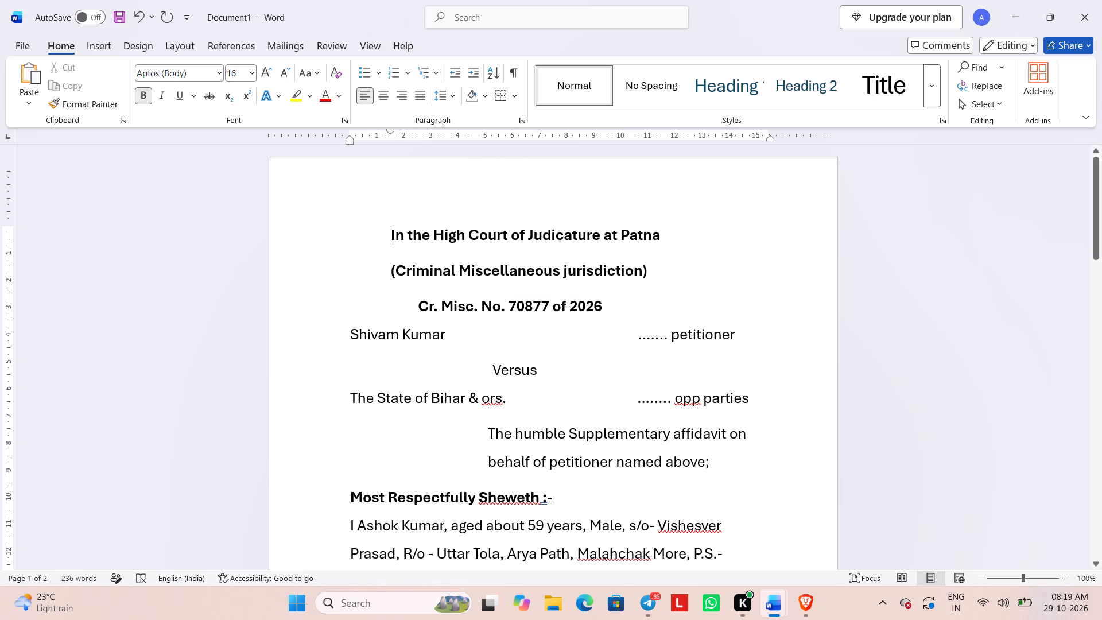
left_click_drag(391, 129, 406, 131)
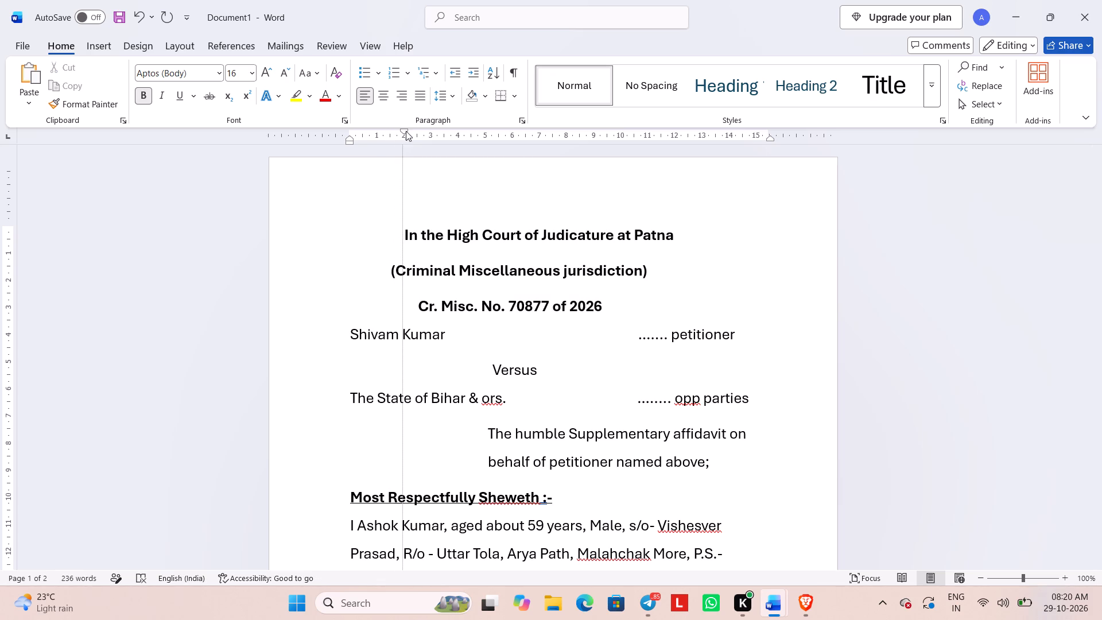
left_click_drag(406, 131, 406, 131)
Shift the indent of the "(Criminal Miscellaneous jurisdiction)" line to about 2 cm, aligning it with the court title above.
left_click(383, 282)
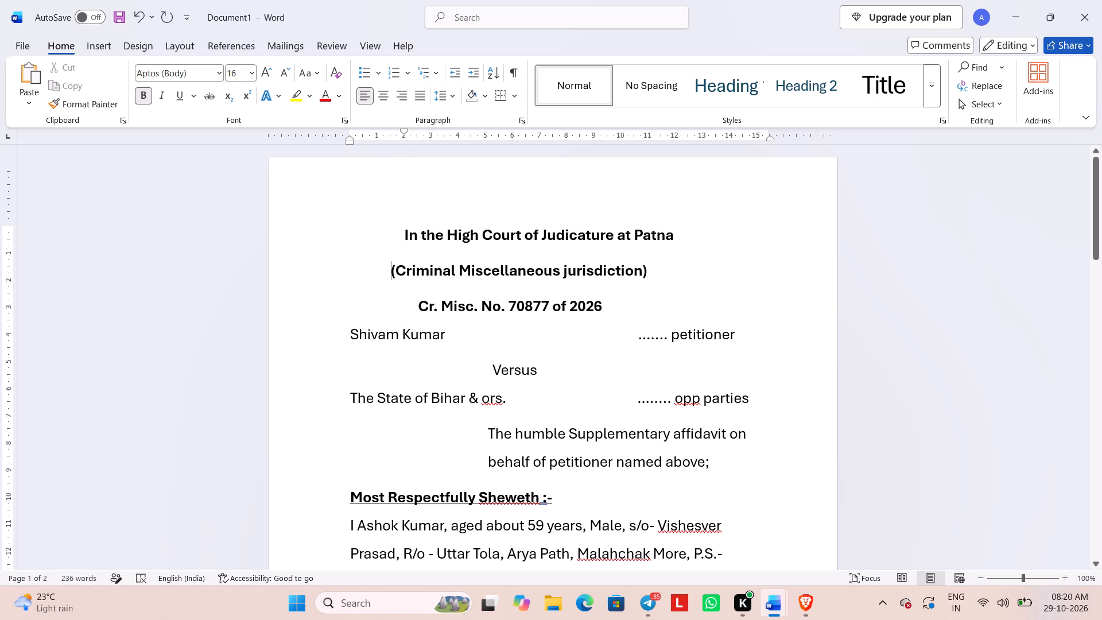
key("BackSpace")
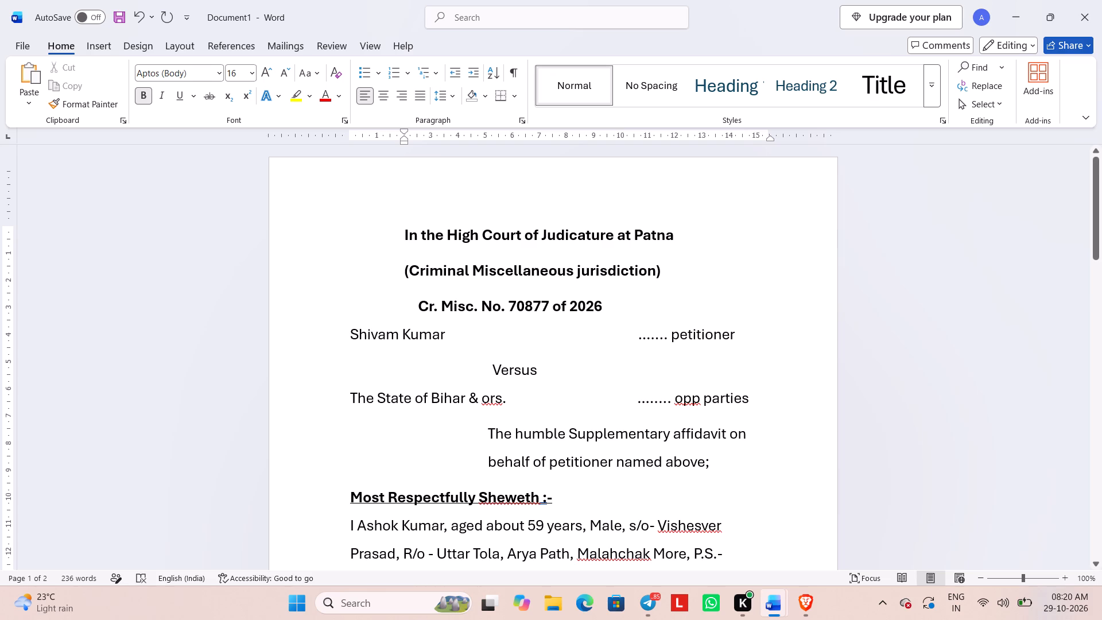
Bold the word "Versus" between the petitioner and opposite party lines.
scroll(416, 311, "down", 1)
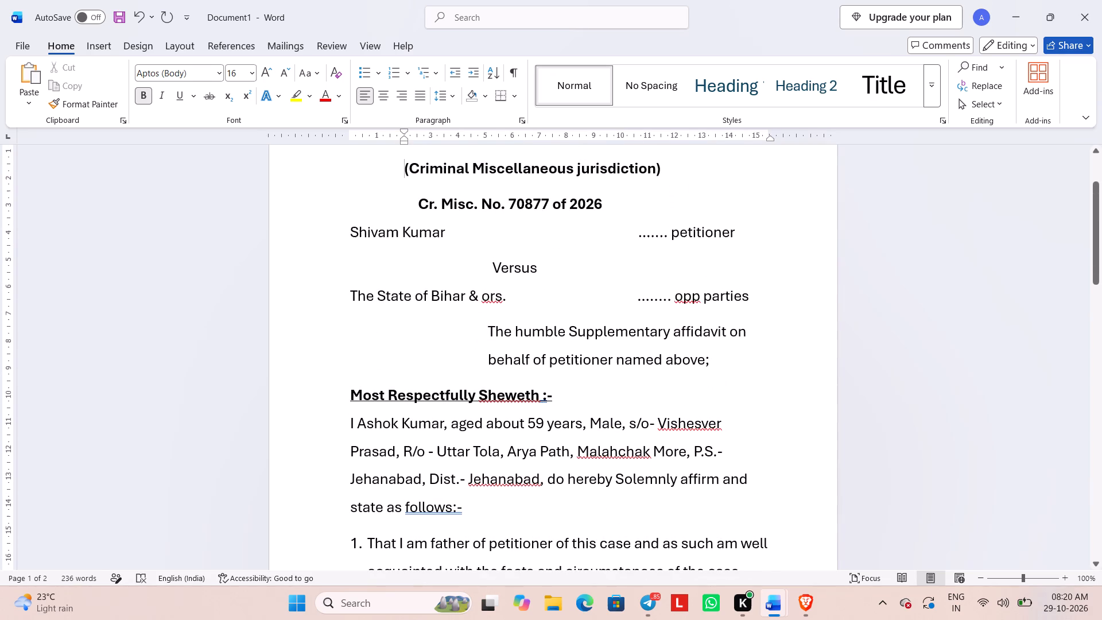
double_click(519, 273)
left_click(533, 242)
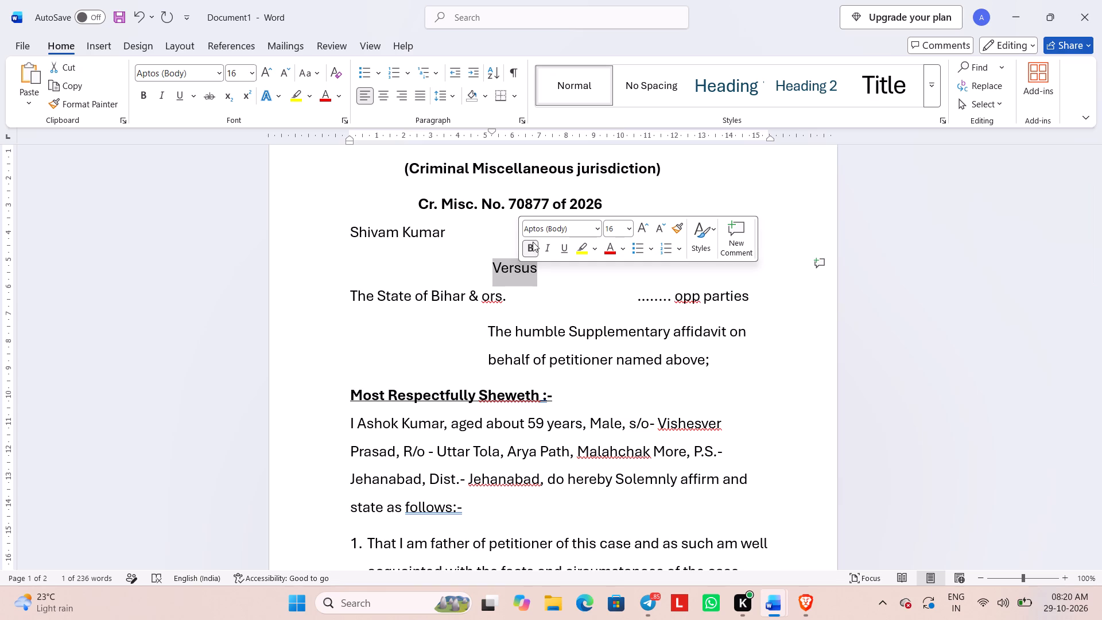
left_click(649, 312)
Review the layout of the whole affidavit from the court title through the last numbered paragraph.
scroll(716, 371, "down", 1)
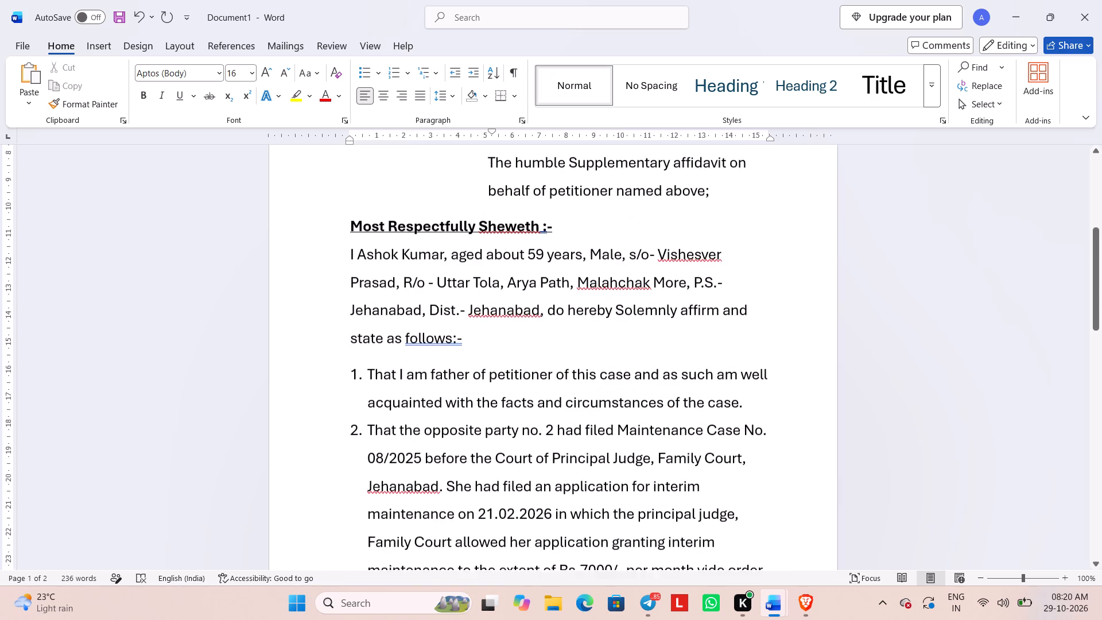
scroll(716, 371, "down", 3)
left_click(716, 371)
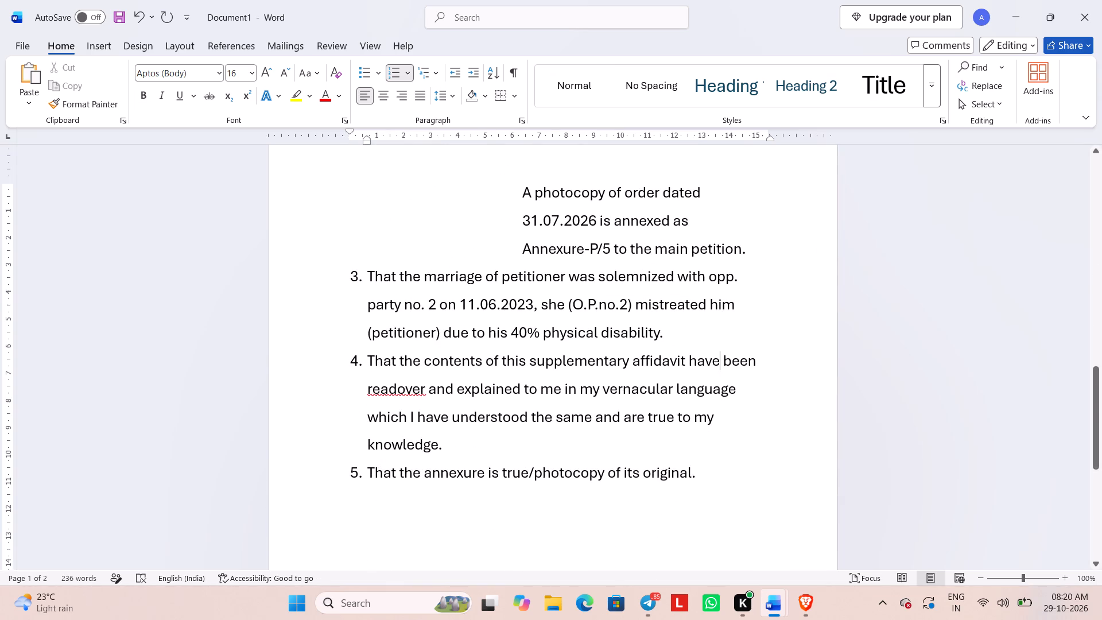
scroll(716, 371, "down", 2)
scroll(716, 371, "up", 8)
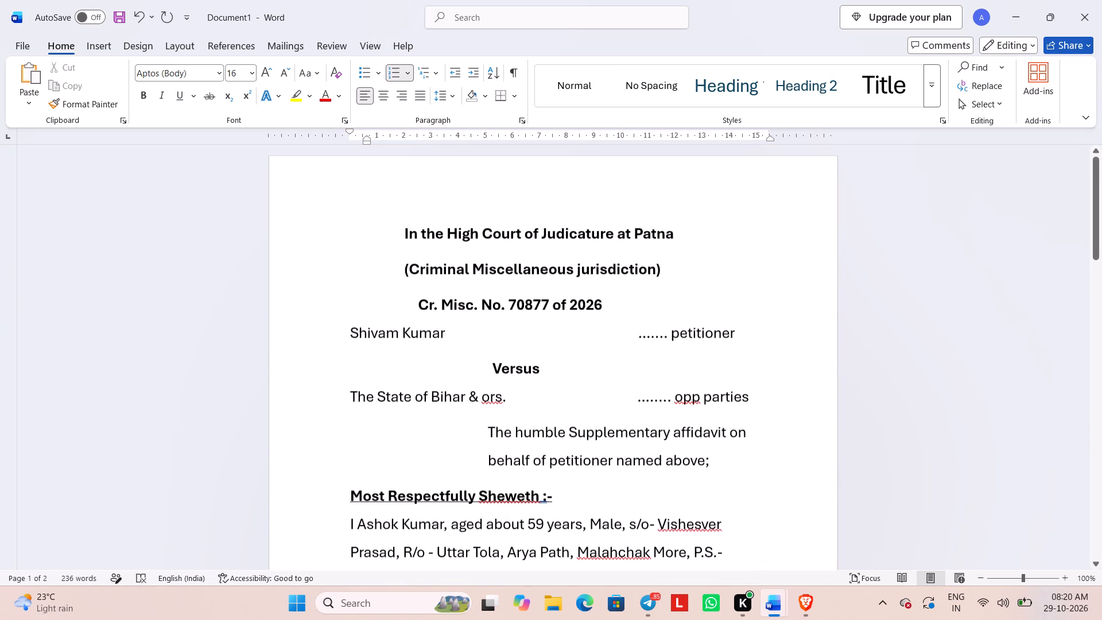
scroll(716, 371, "up", 6)
scroll(716, 371, "down", 11)
scroll(716, 371, "up", 14)
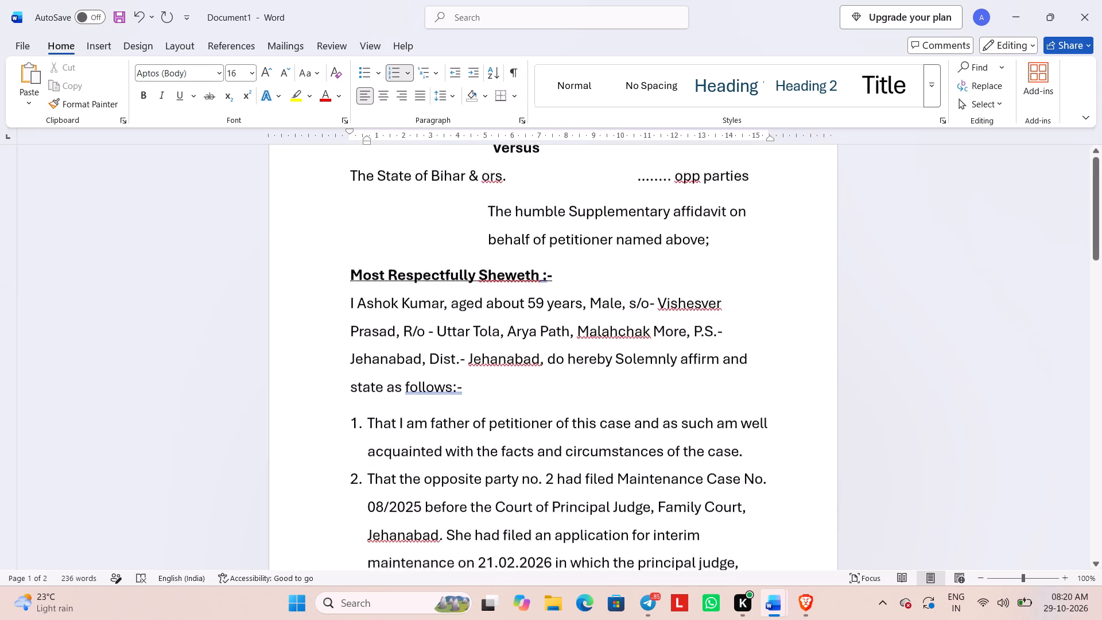
scroll(716, 371, "down", 10)
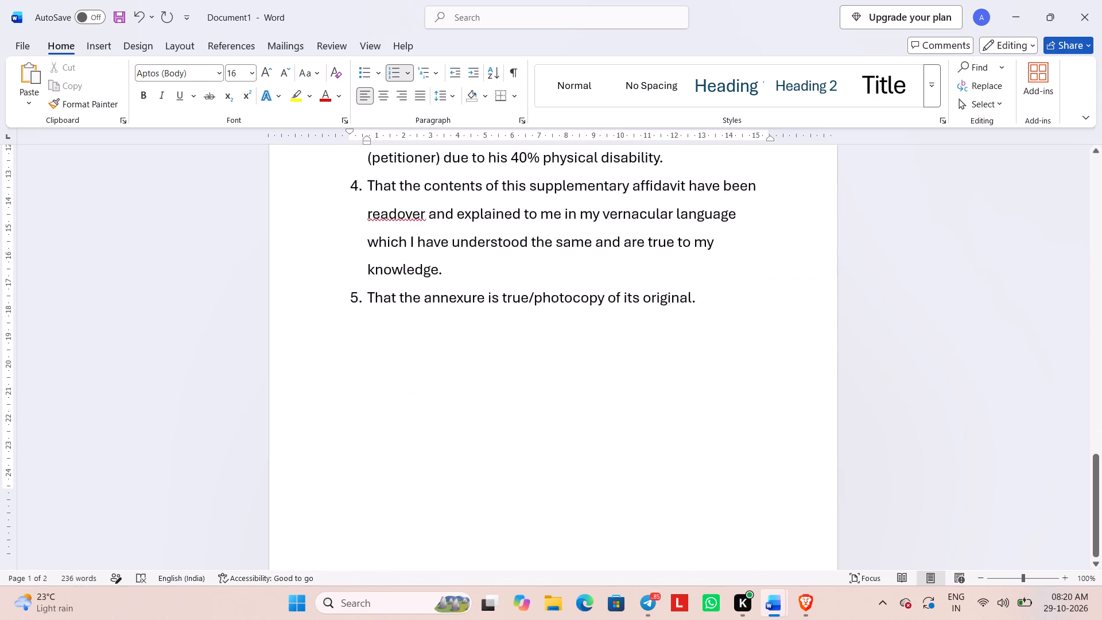
scroll(716, 371, "up", 1)
scroll(716, 371, "down", 1)
scroll(716, 371, "up", 6)
right_click(716, 371)
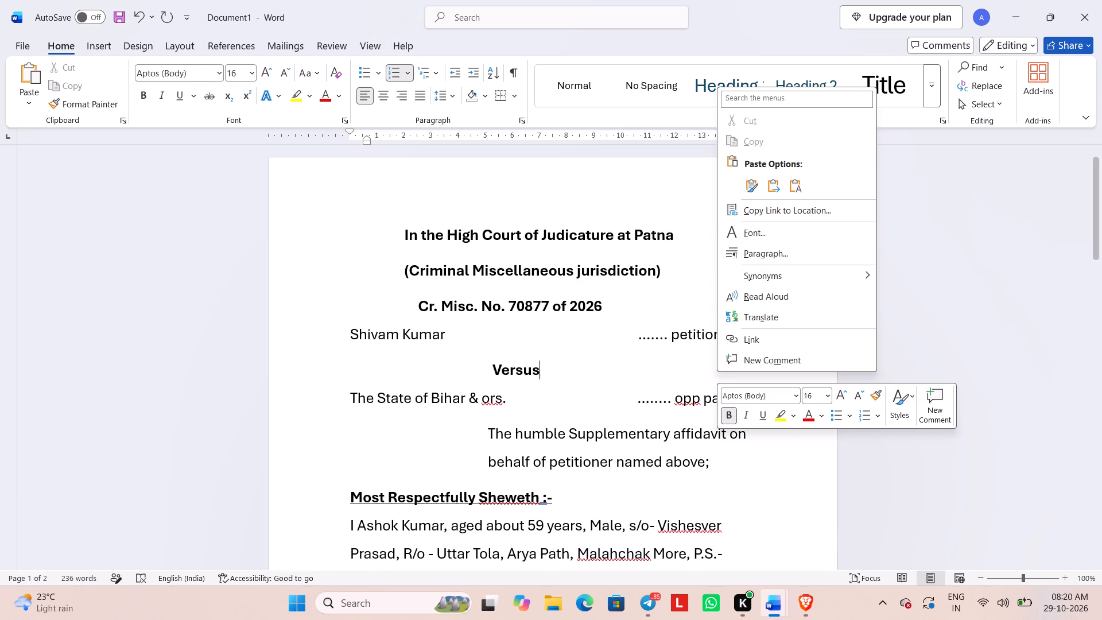
left_click(612, 328)
scroll(612, 328, "down", 5)
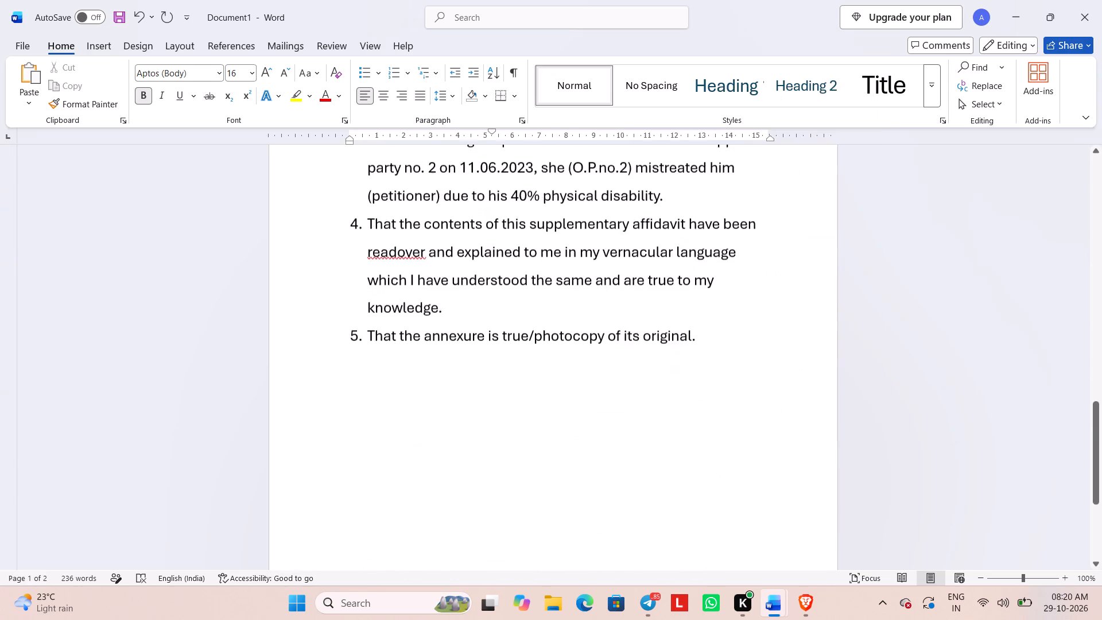
scroll(612, 328, "up", 9)
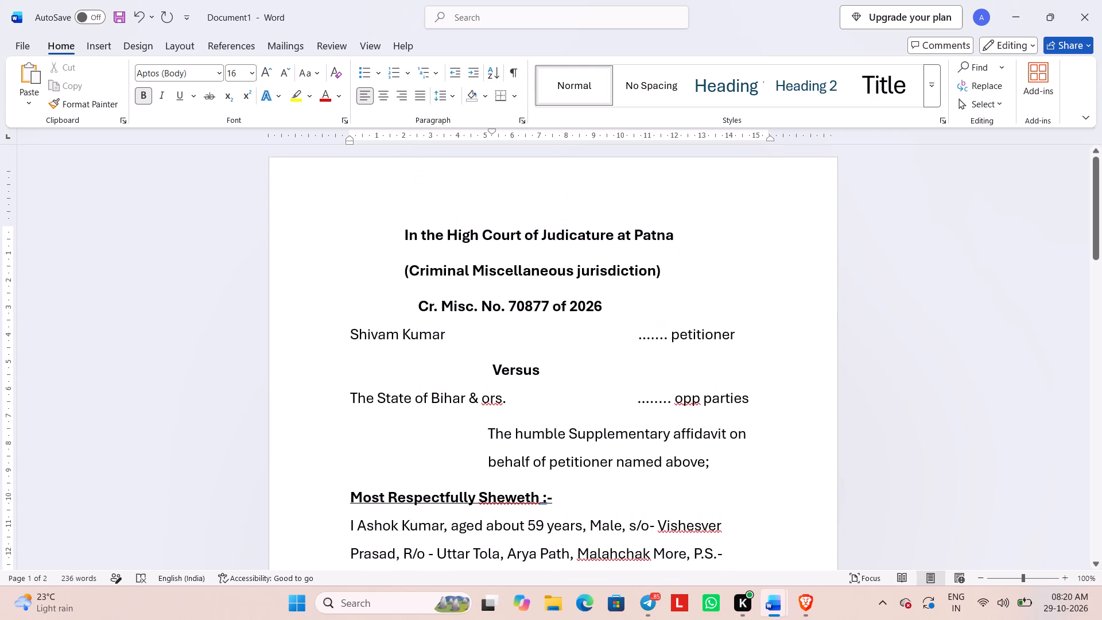
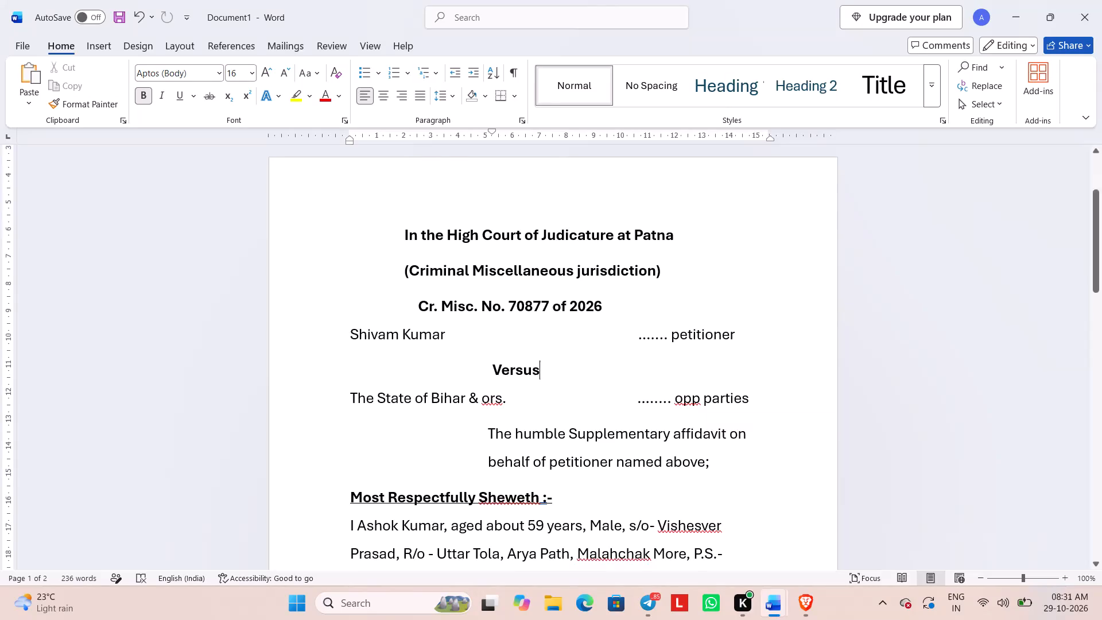
Set the right indent of the whole affidavit to about 0.71 cm on the ruler.
scroll(751, 361, "down", 1)
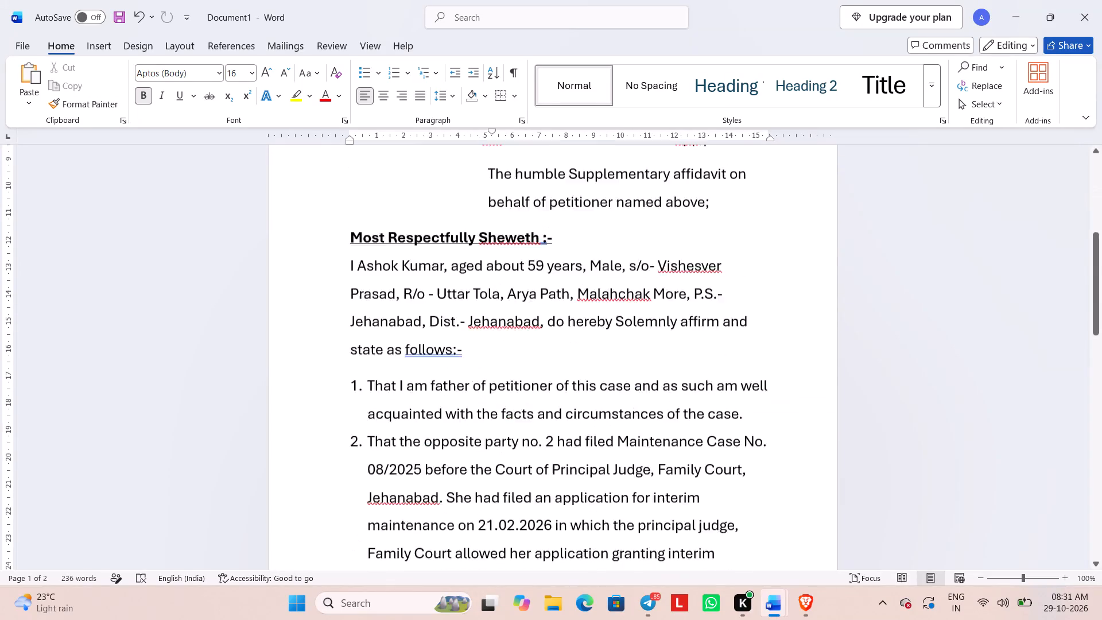
scroll(751, 361, "down", 3)
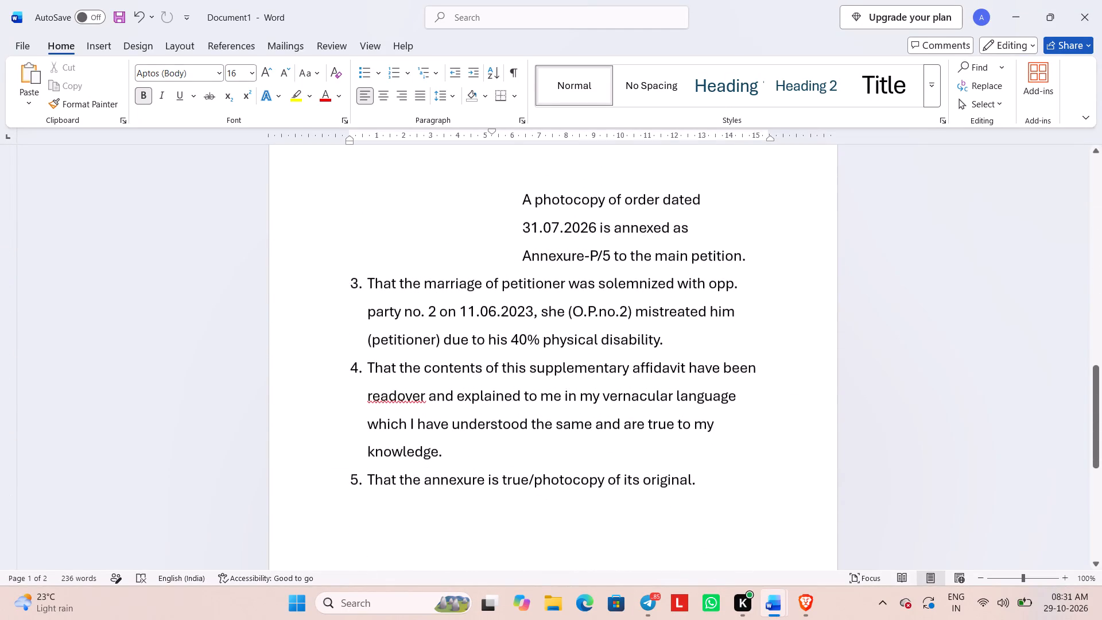
scroll(751, 361, "down", 1)
scroll(751, 361, "up", 7)
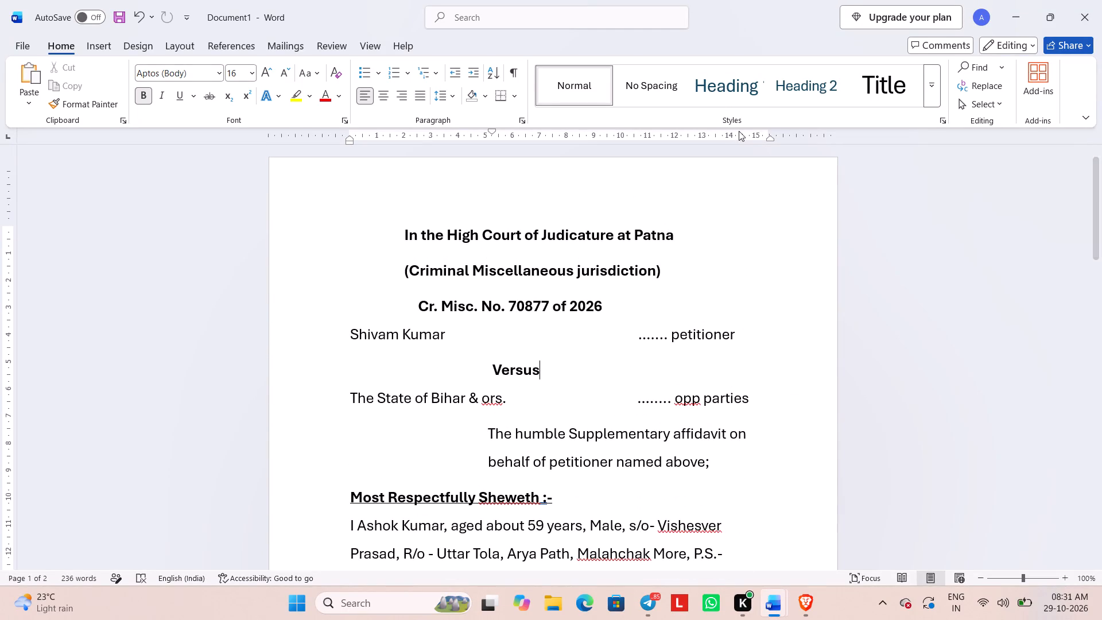
key("ctrl+a")
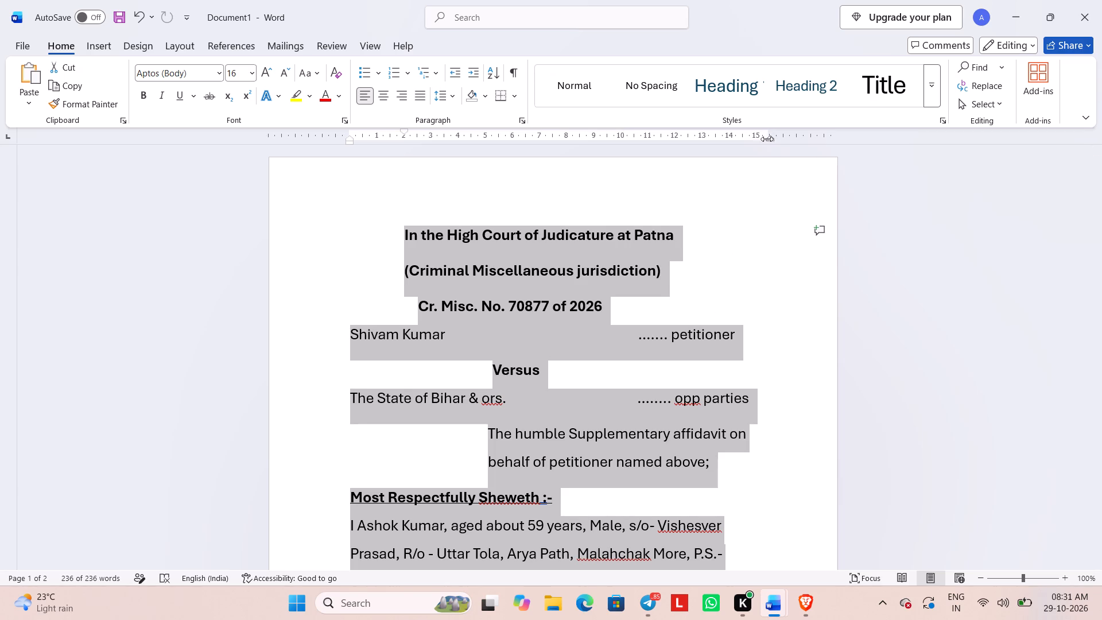
left_click_drag(770, 137, 752, 138)
scroll(724, 316, "down", 3)
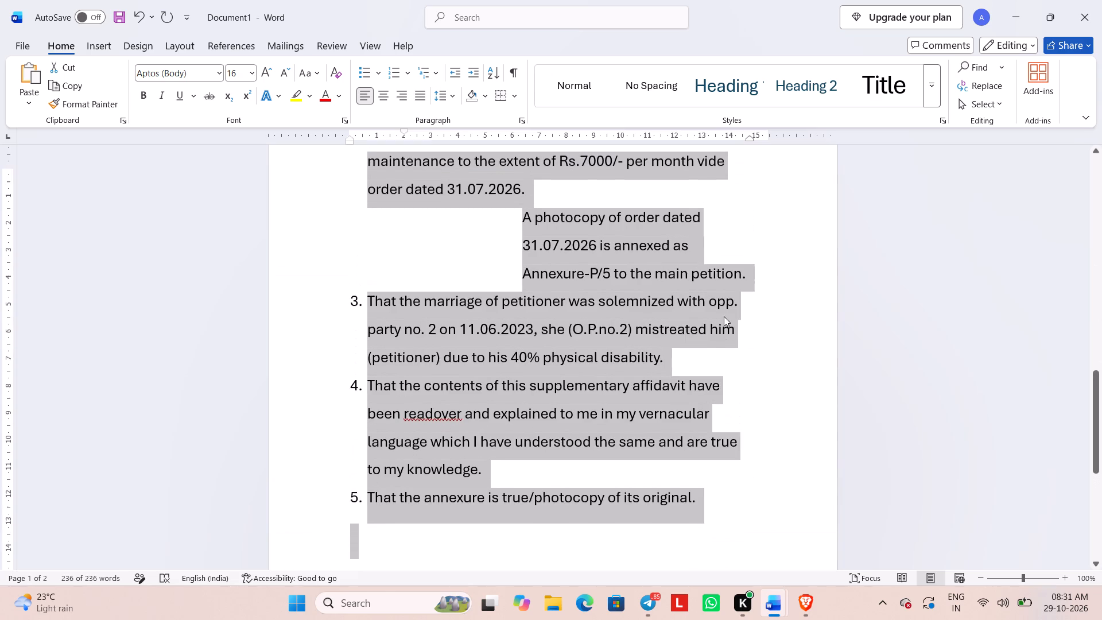
scroll(724, 316, "down", 3)
Delete the empty paragraph after numbered paragraph 5 at the end of the affidavit.
left_click(724, 316)
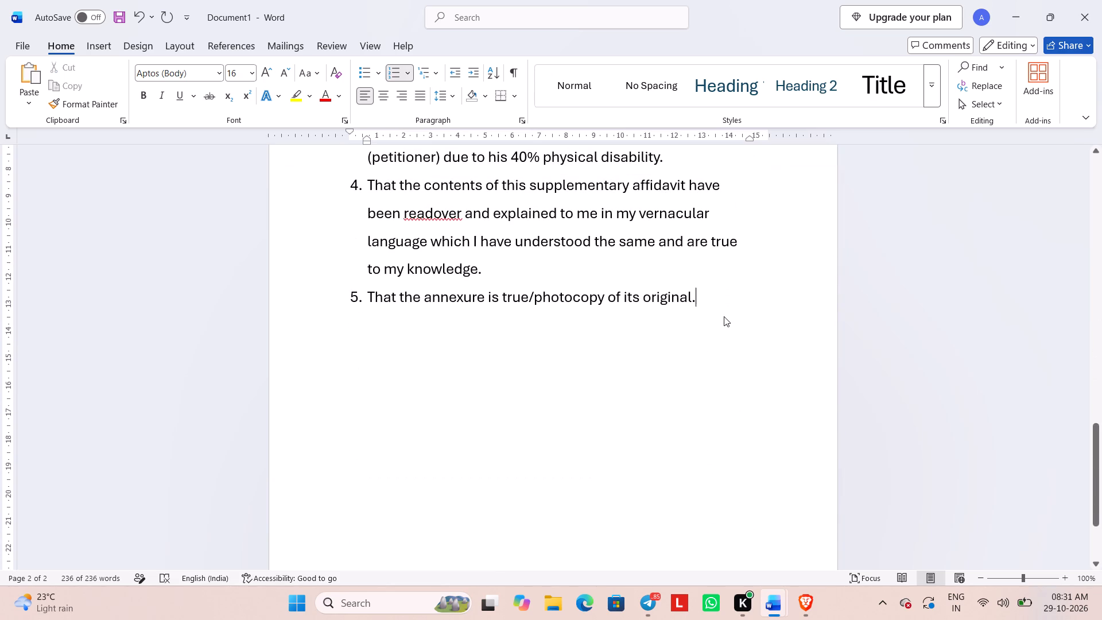
left_click(663, 394)
key("BackSpace")
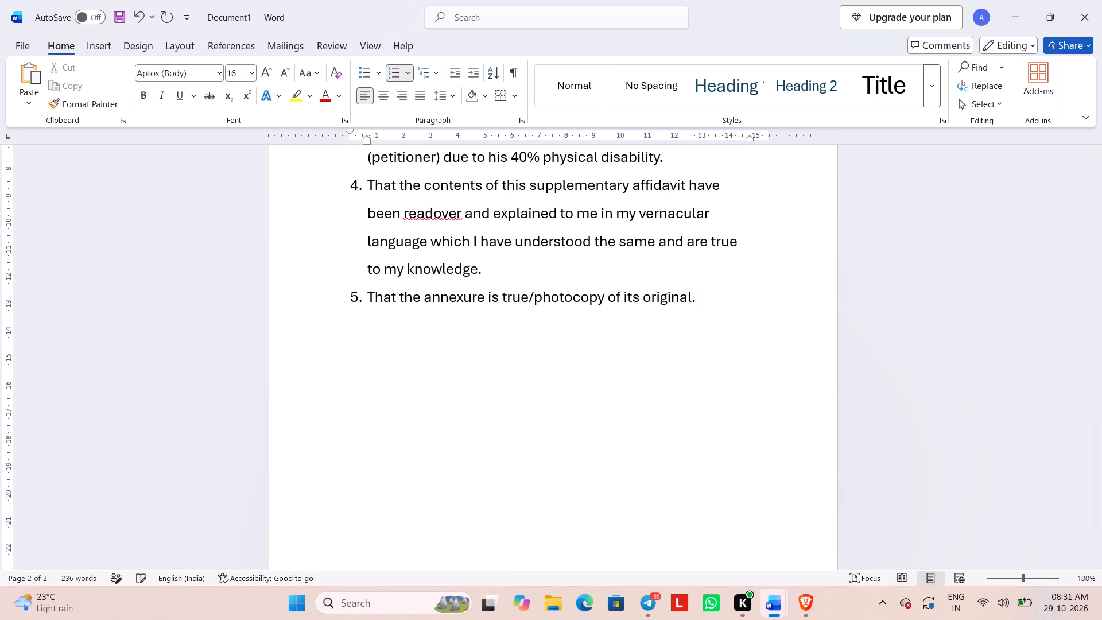
Set the font size of the entire affidavit to 18.
key("ctrl+a")
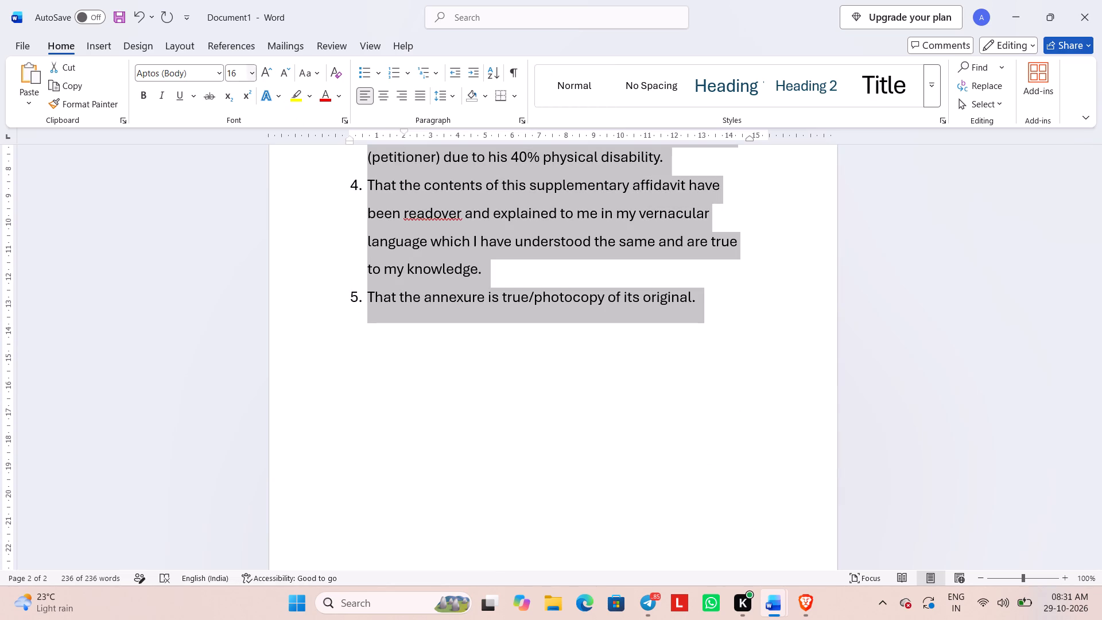
left_click(241, 76)
type("18")
key("Return")
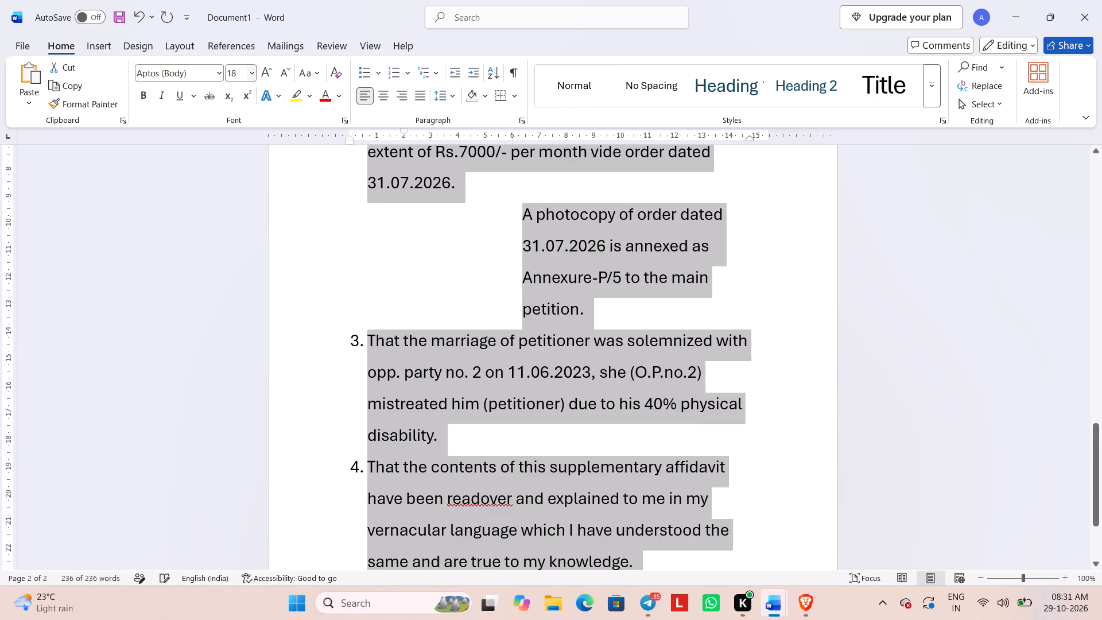
Review how the enlarged text flows across the pages, from the title section through the numbered paragraphs.
scroll(447, 304, "down", 4)
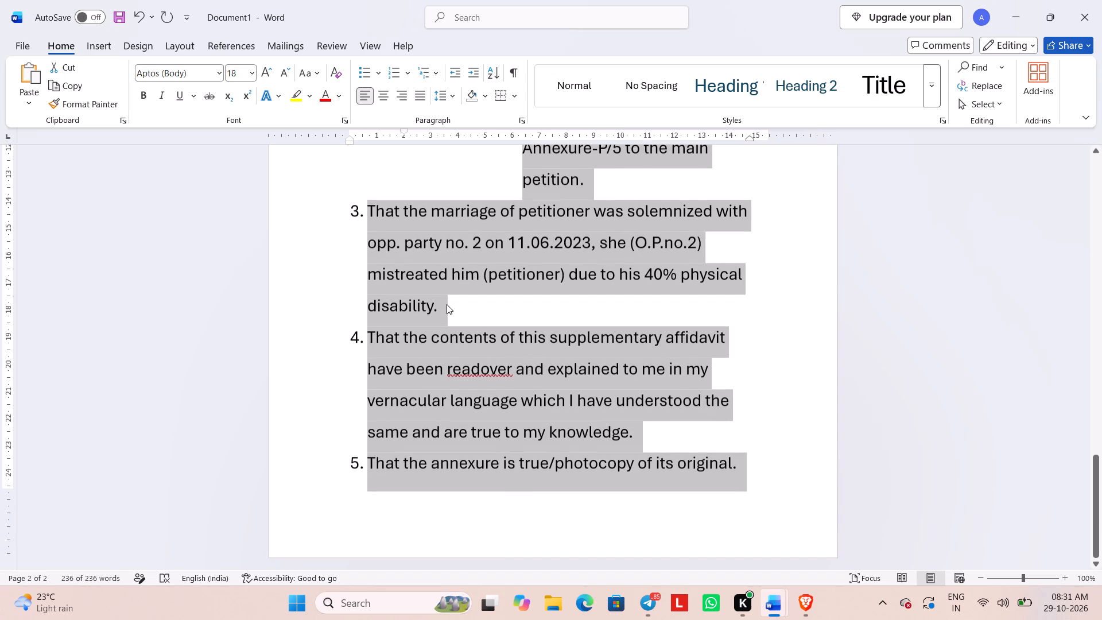
scroll(447, 304, "up", 9)
scroll(447, 304, "down", 2)
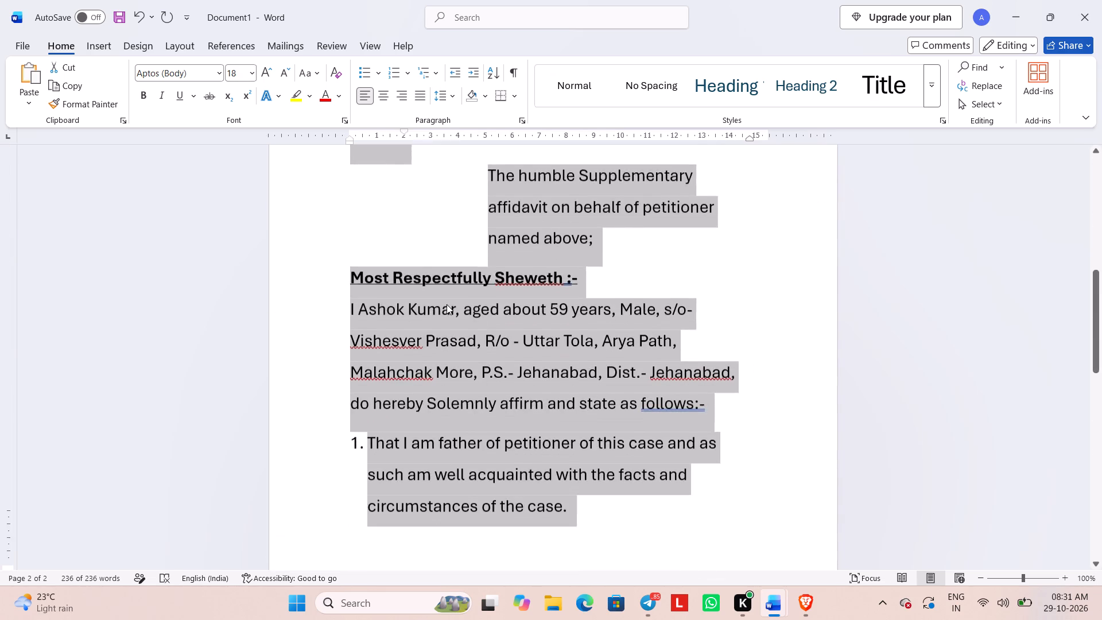
scroll(447, 304, "down", 3)
scroll(480, 381, "down", 1)
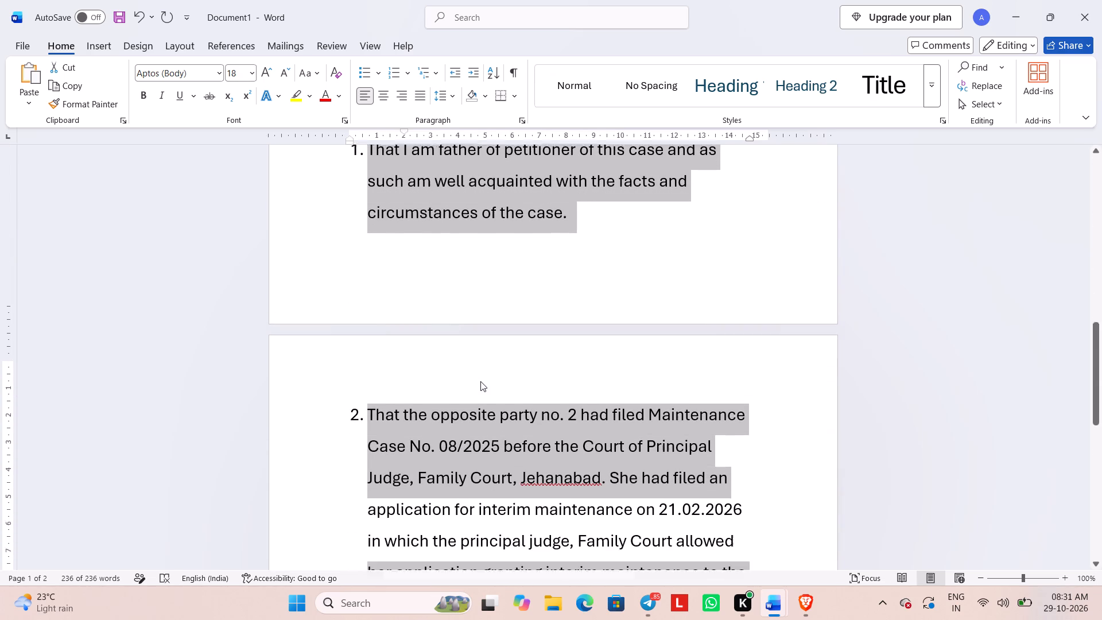
scroll(480, 381, "down", 2)
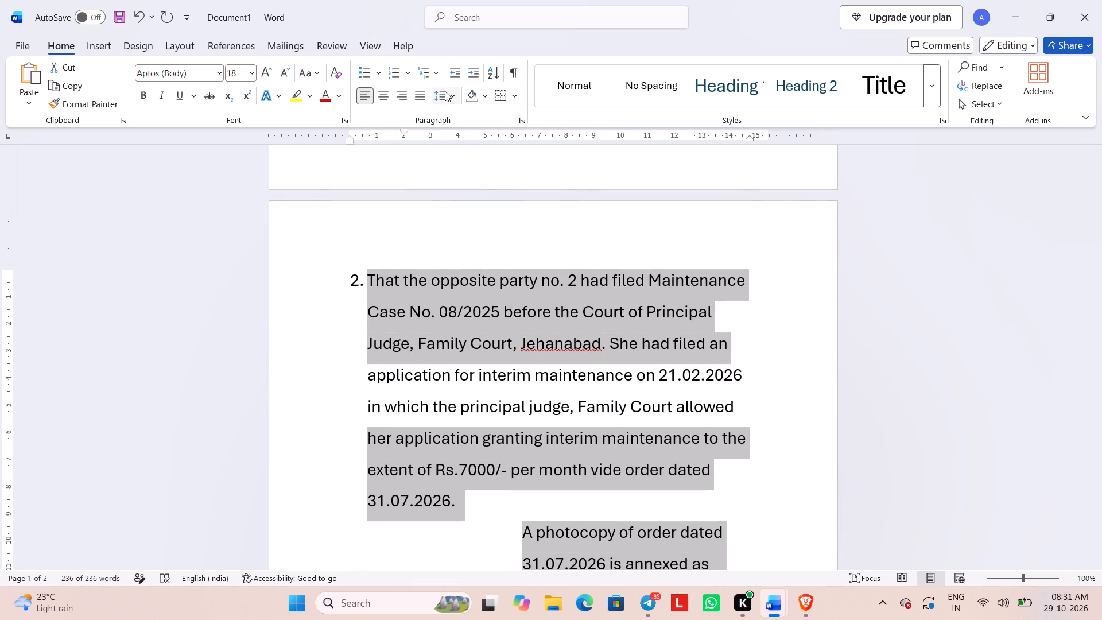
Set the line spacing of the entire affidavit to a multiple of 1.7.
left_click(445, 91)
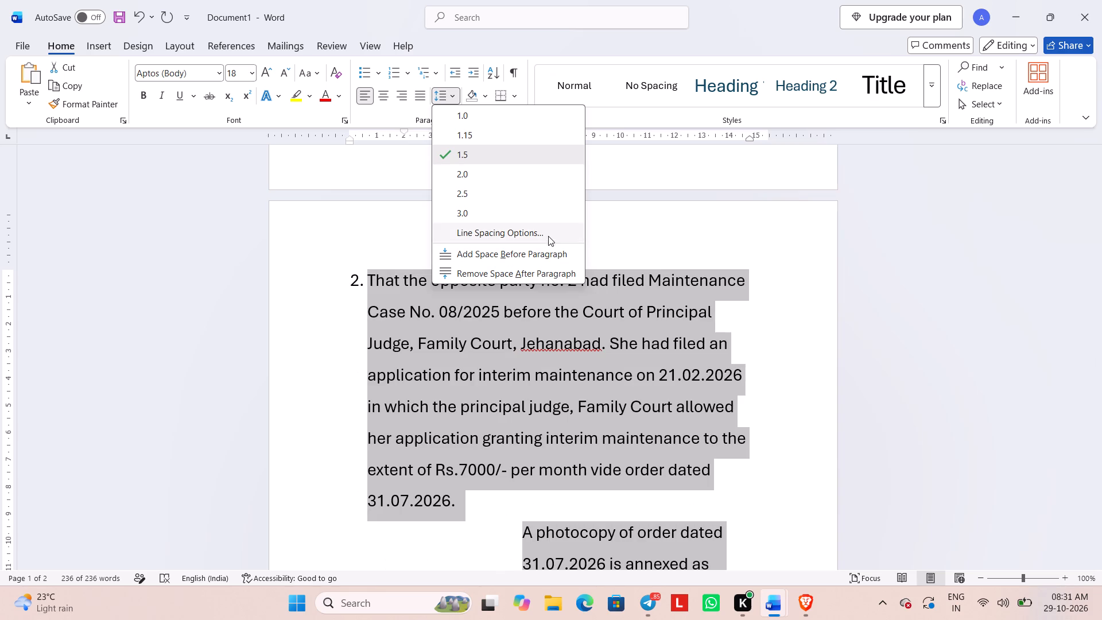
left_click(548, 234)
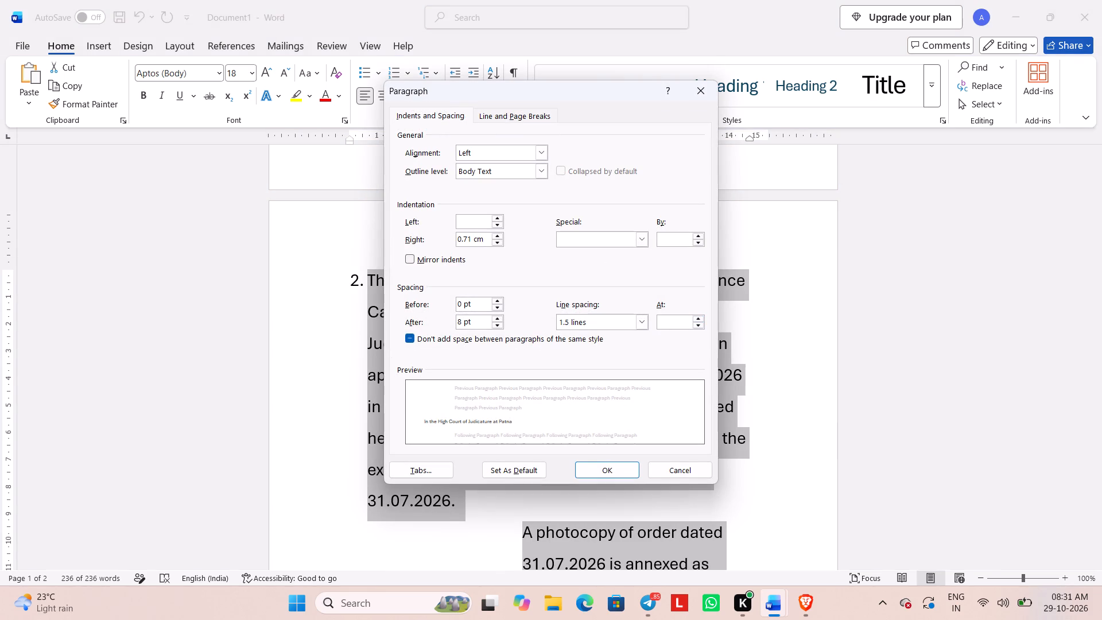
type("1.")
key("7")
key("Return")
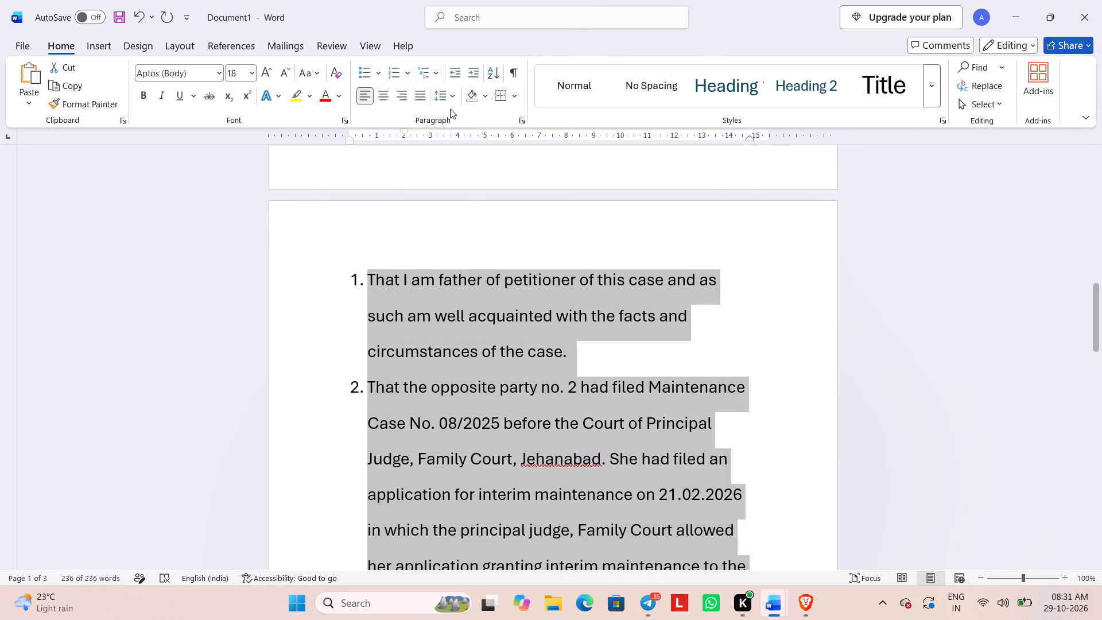
Set the line spacing of the entire affidavit to a multiple of 1.8.
left_click(448, 94)
left_click(490, 234)
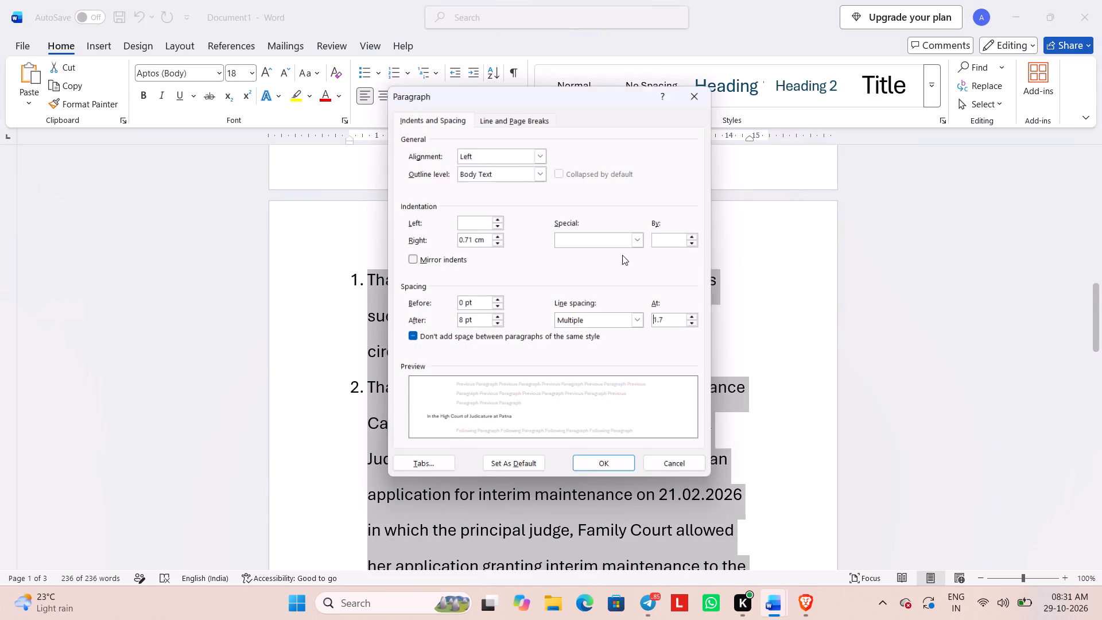
left_click(675, 323)
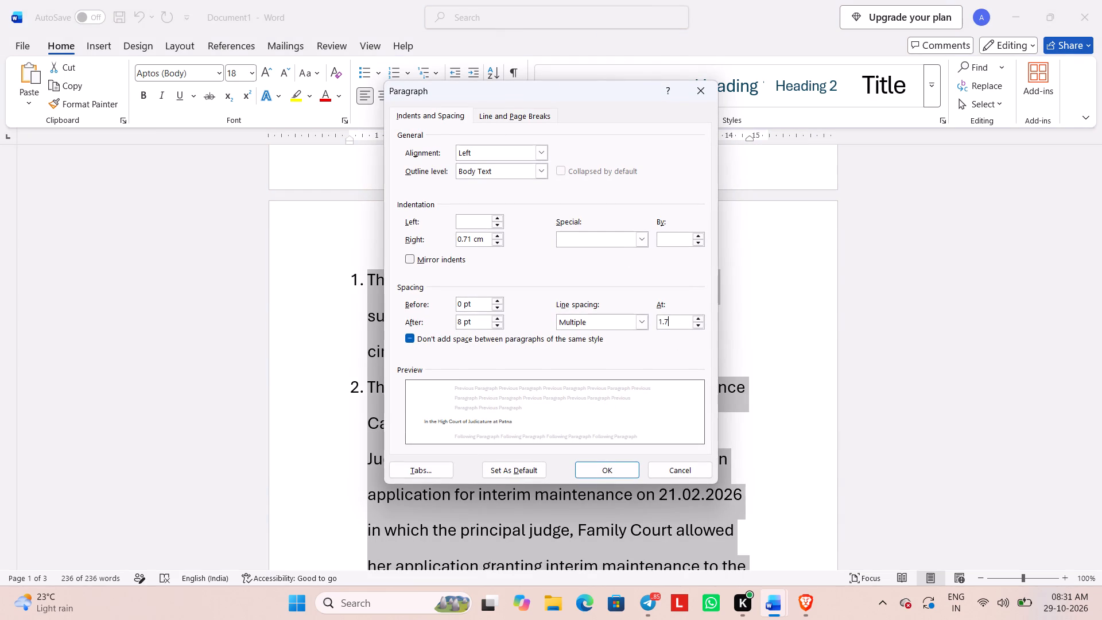
key("BackSpace")
key("8")
key("Return")
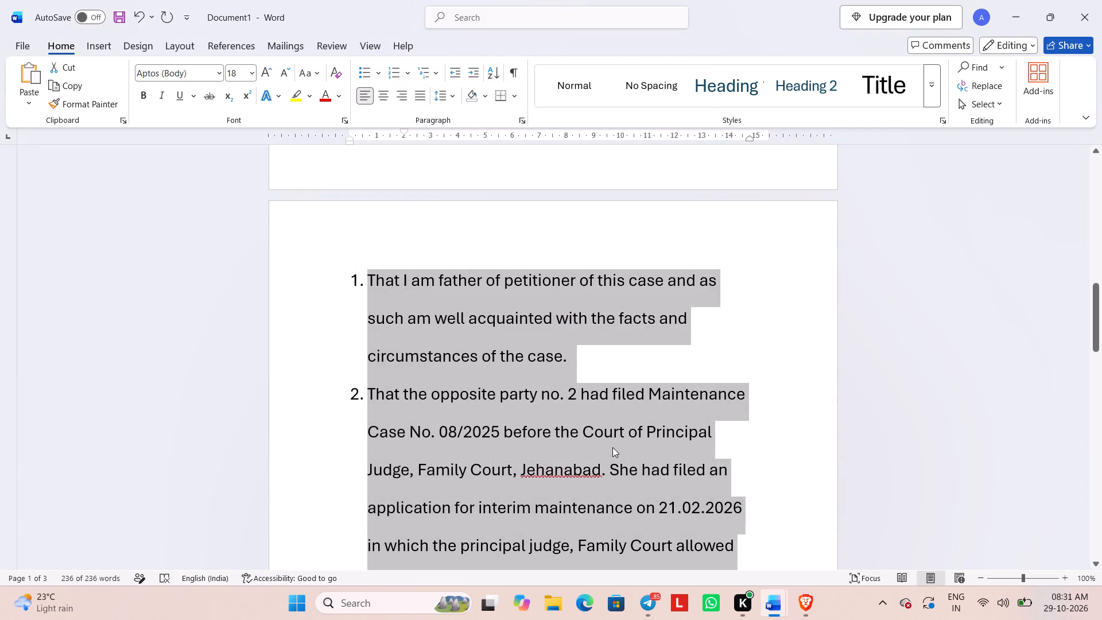
scroll(612, 447, "down", 4)
scroll(612, 447, "up", 1)
left_click(612, 447)
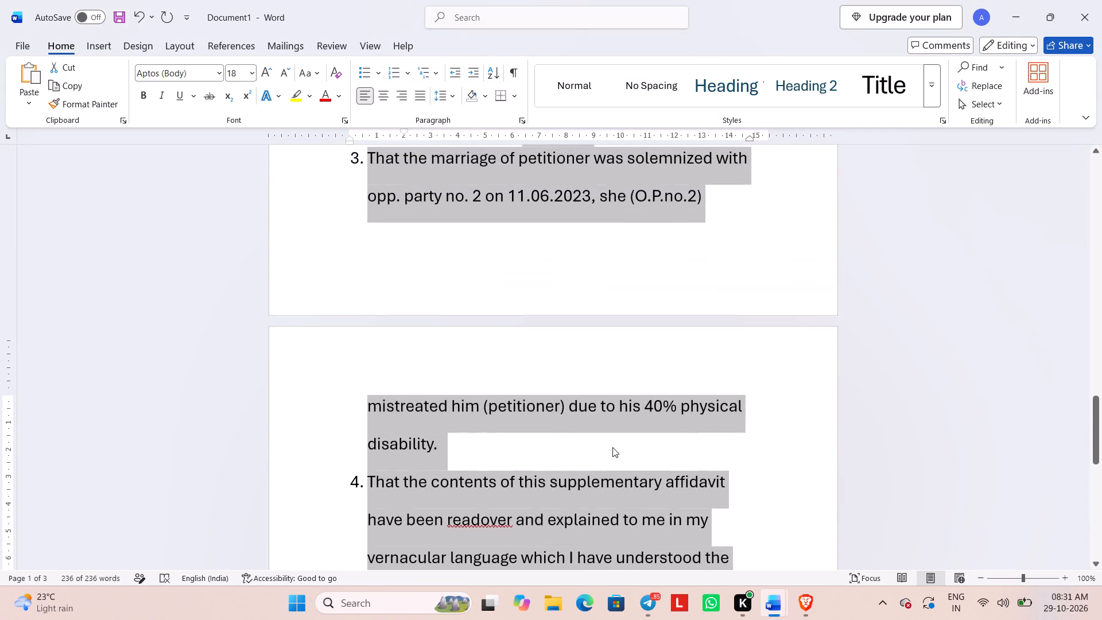
Set line spacing to a multiple of 1.6 from the petitioner's name line through "named above;" in the affidavit heading.
scroll(612, 447, "up", 9)
scroll(612, 447, "down", 3, "ctrl")
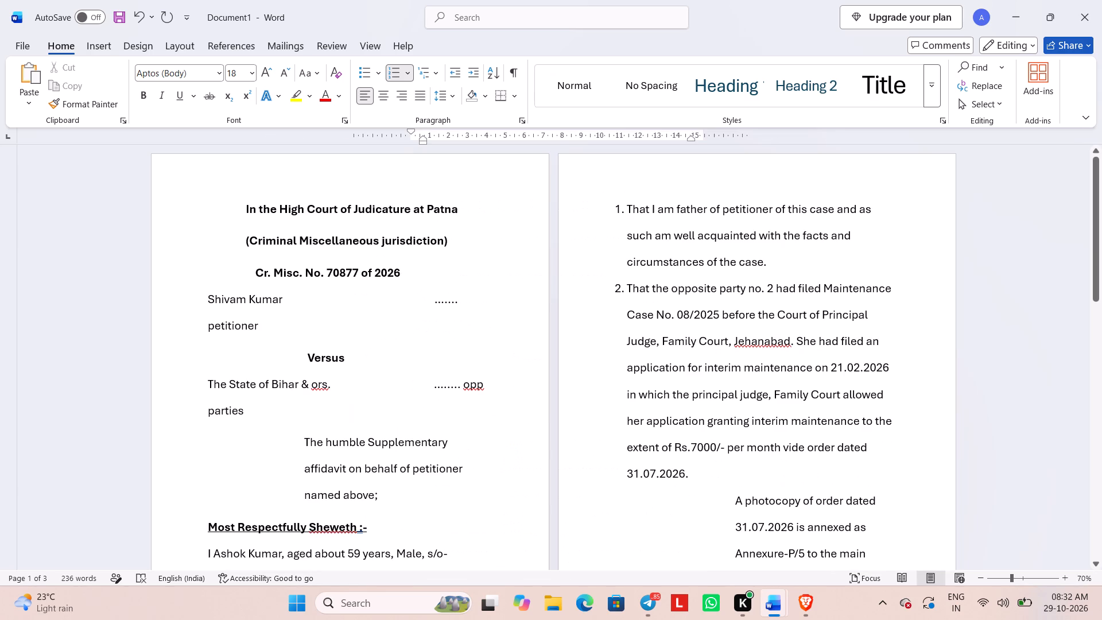
scroll(612, 447, "up", 4, "ctrl")
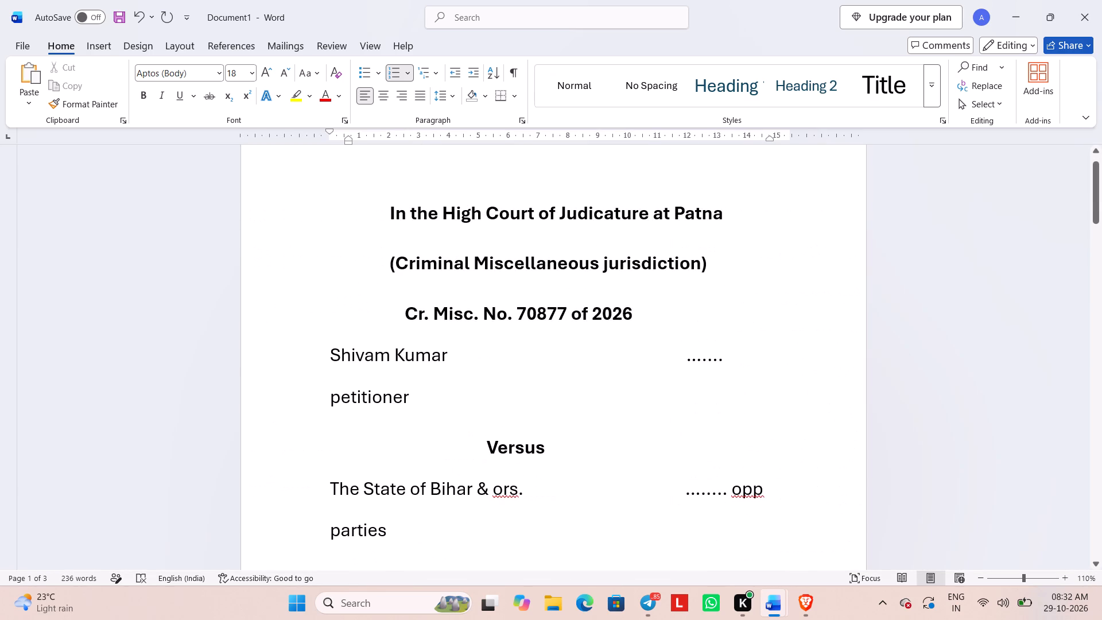
scroll(612, 447, "down", 1)
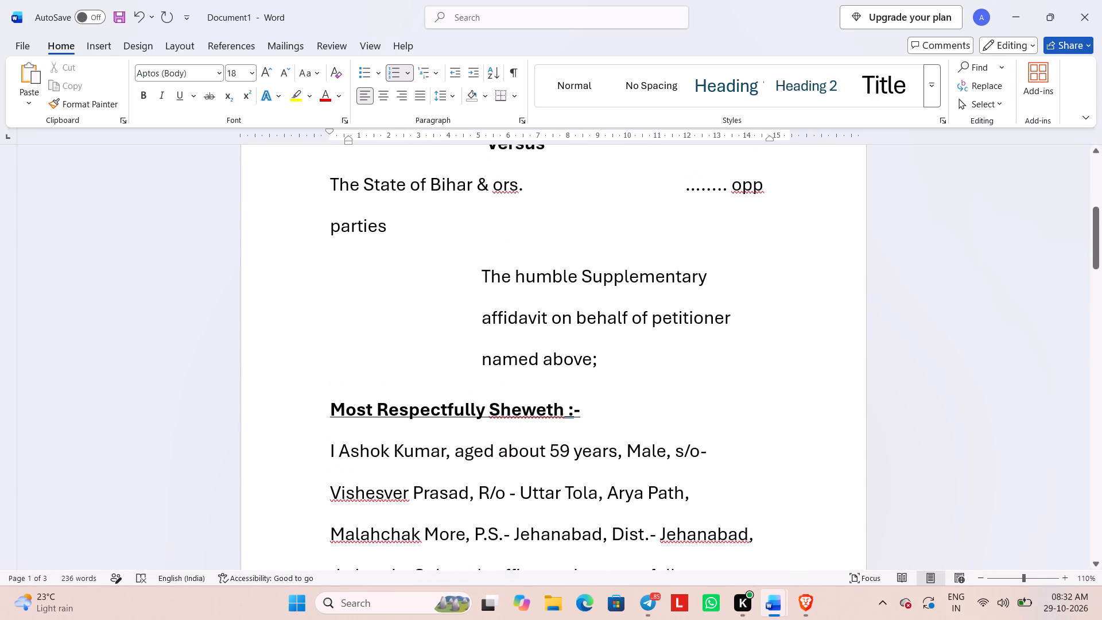
left_click_drag(647, 354, 403, 135)
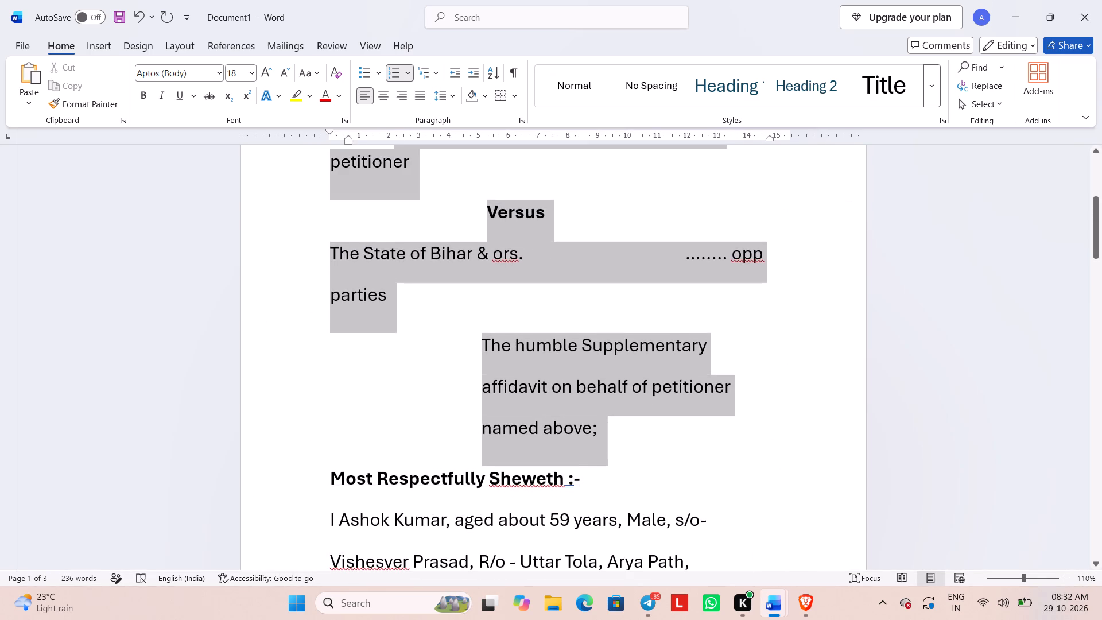
left_click_drag(403, 135, 346, 240)
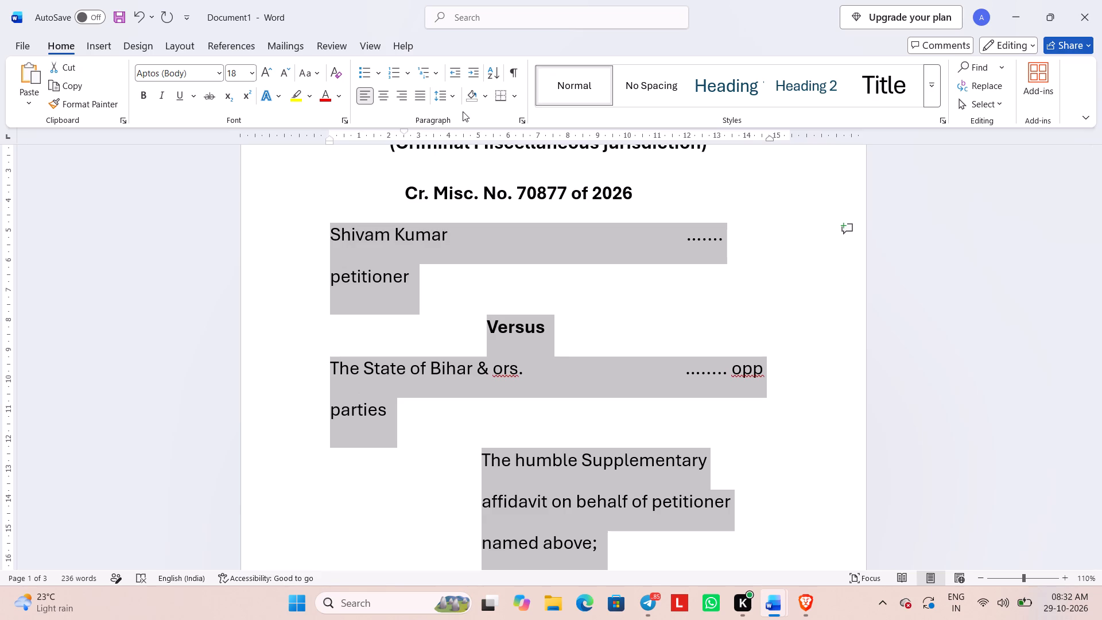
left_click(443, 97)
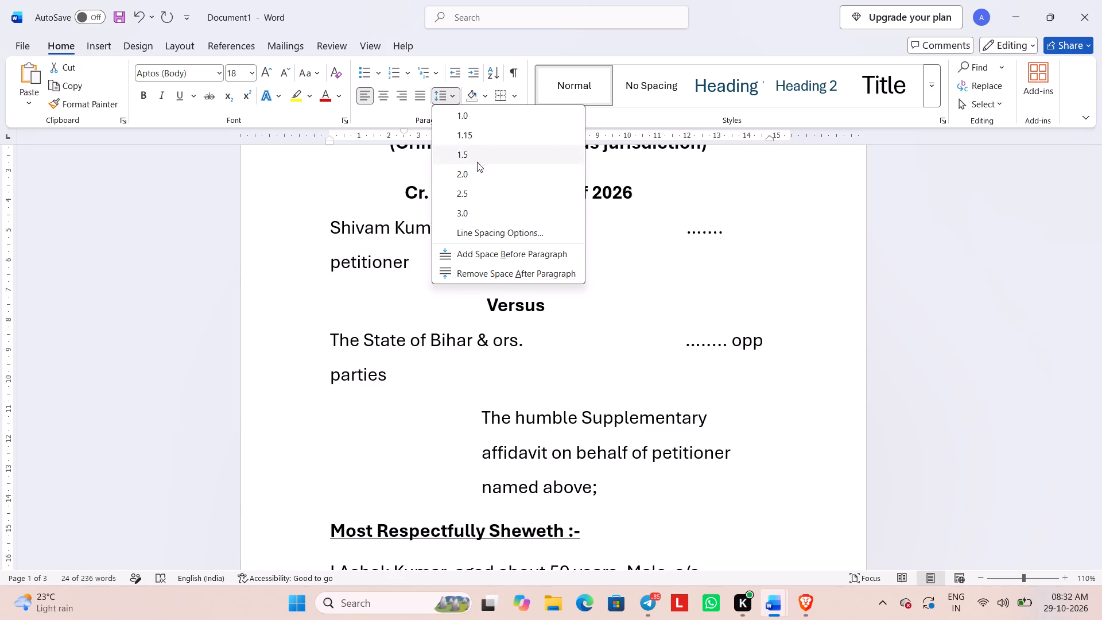
left_click(490, 225)
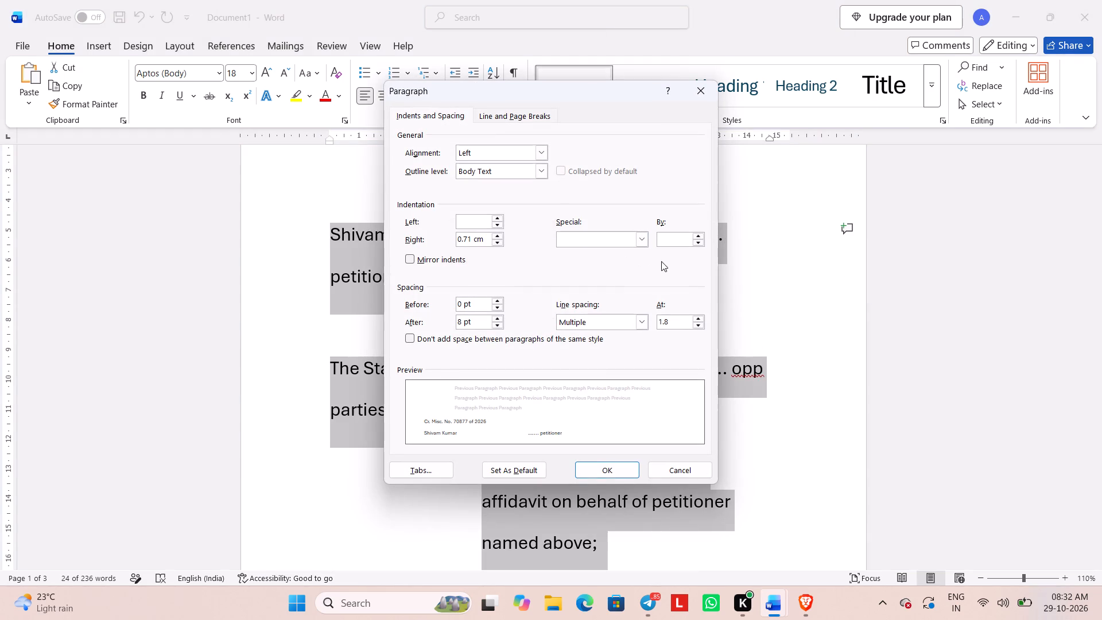
left_click(678, 317)
key("BackSpace")
key("6")
key("Return")
left_click(697, 518)
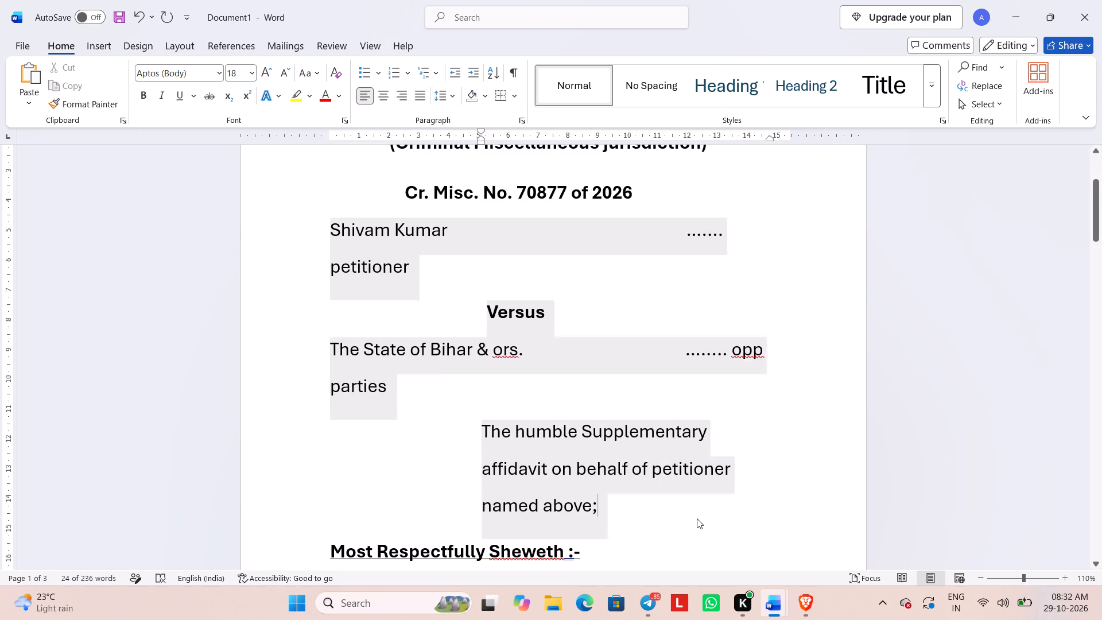
Reduce the gap before "........ opp parties" so it fits on one line with "The State of Bihar & ors.".
left_click(681, 362)
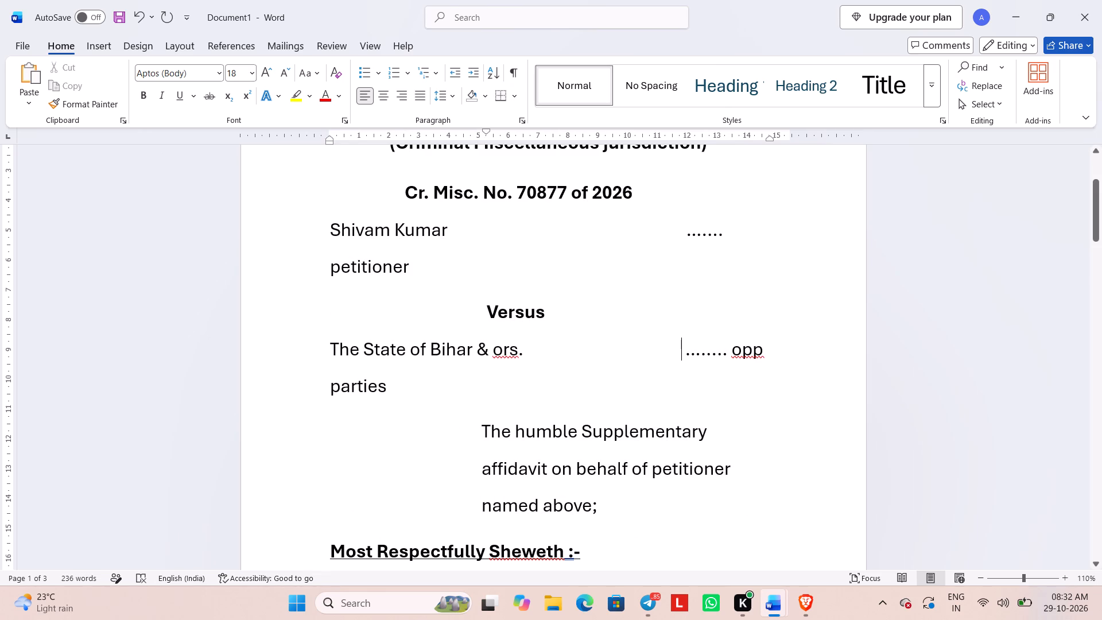
key("BackSpace")
key("BackSpace")
key("BackSpace")
key("BackSpace")
key("BackSpace")
key("BackSpace")
key("BackSpace")
key("BackSpace")
key("BackSpace")
key("BackSpace")
key("BackSpace")
key("BackSpace")
key("BackSpace")
key("BackSpace")
key("BackSpace")
key("BackSpace")
key("BackSpace")
key("BackSpace")
key("BackSpace")
key("BackSpace")
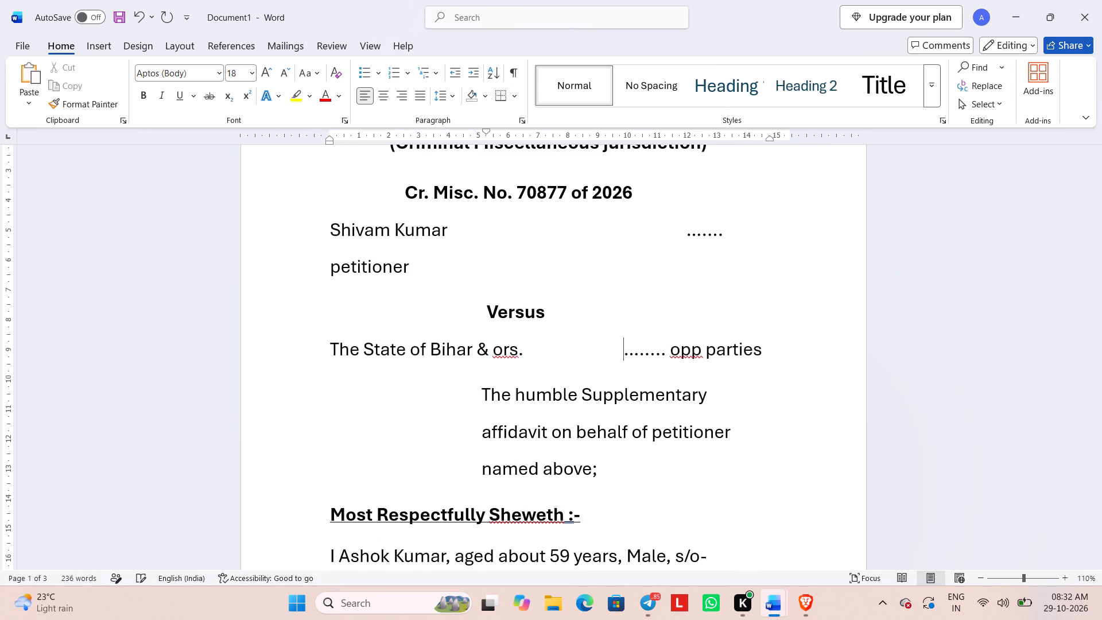
key("space")
key("space")
key("space")
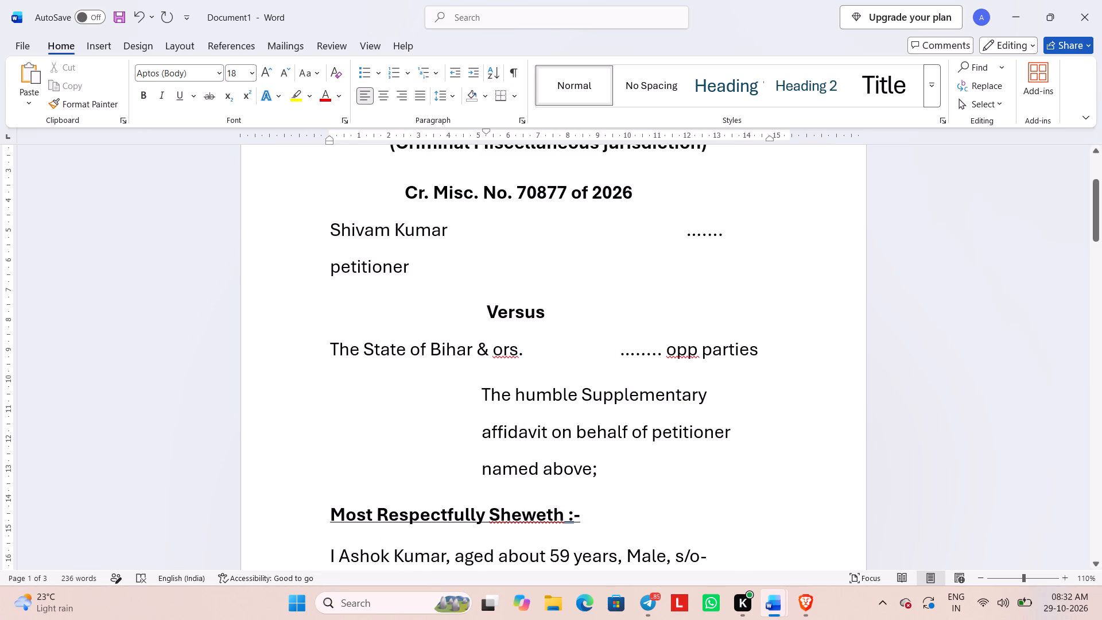
Reduce the gap before "....... petitioner" so it fits on the same line as the petitioner's name.
left_click(602, 232)
key("BackSpace")
key("BackSpace")
key("BackSpace")
key("BackSpace")
key("BackSpace")
key("BackSpace")
key("BackSpace")
key("BackSpace")
key("BackSpace")
key("BackSpace")
key("BackSpace")
key("BackSpace")
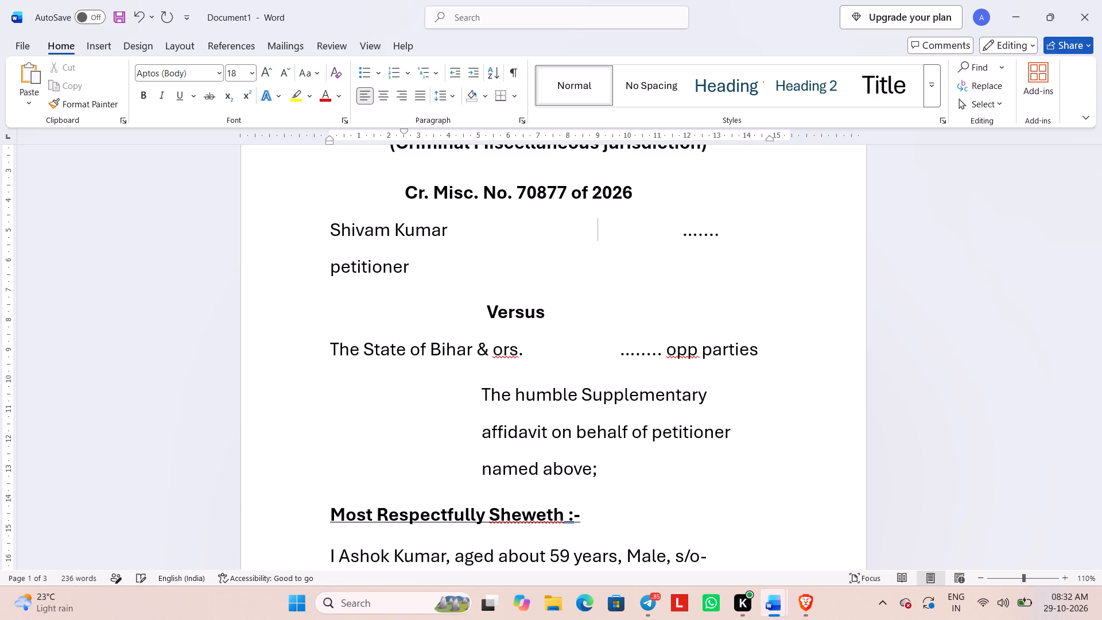
key("BackSpace")
scroll(602, 232, "down", 8)
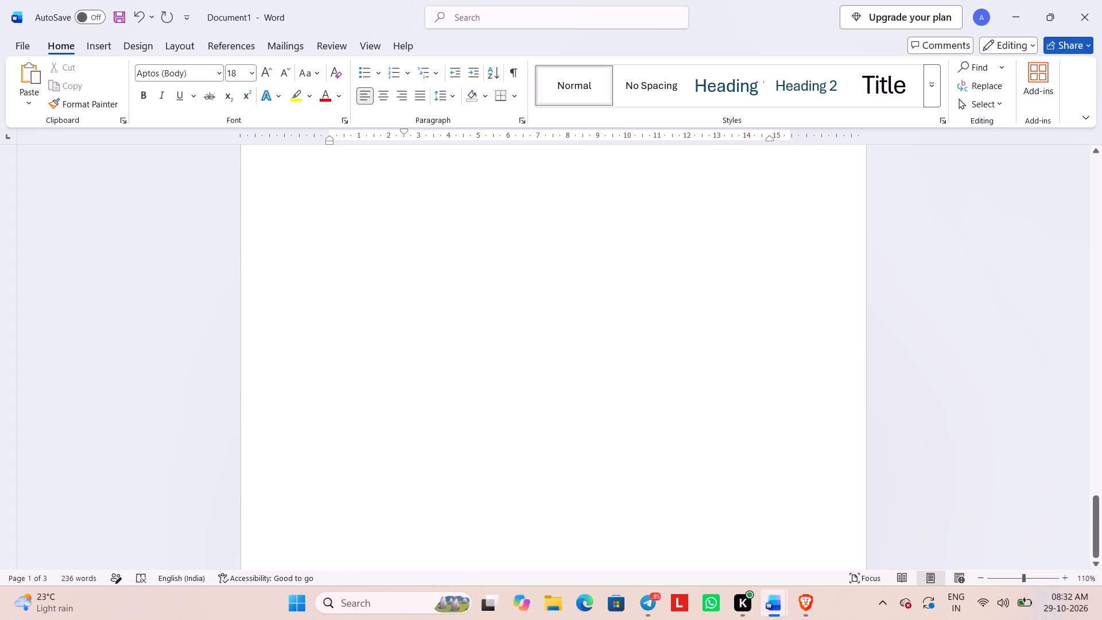
Review the spacing and page layout of the affidavit from the court heading to paragraph 5.
scroll(602, 232, "down", 1)
scroll(602, 232, "up", 5)
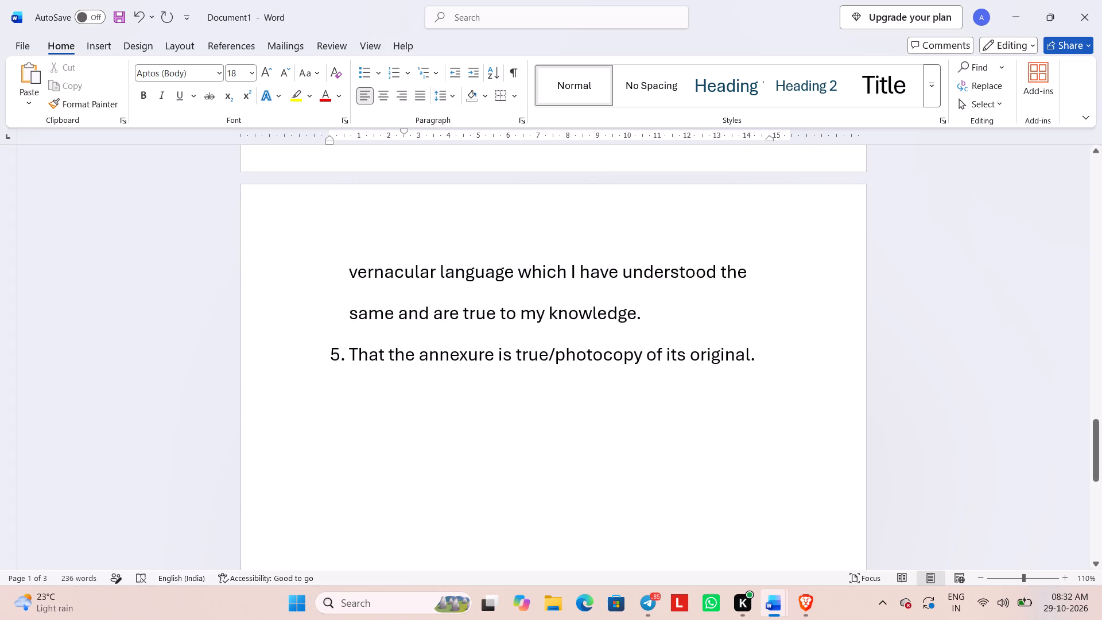
scroll(602, 232, "down", 4, "ctrl")
scroll(602, 232, "up", 13)
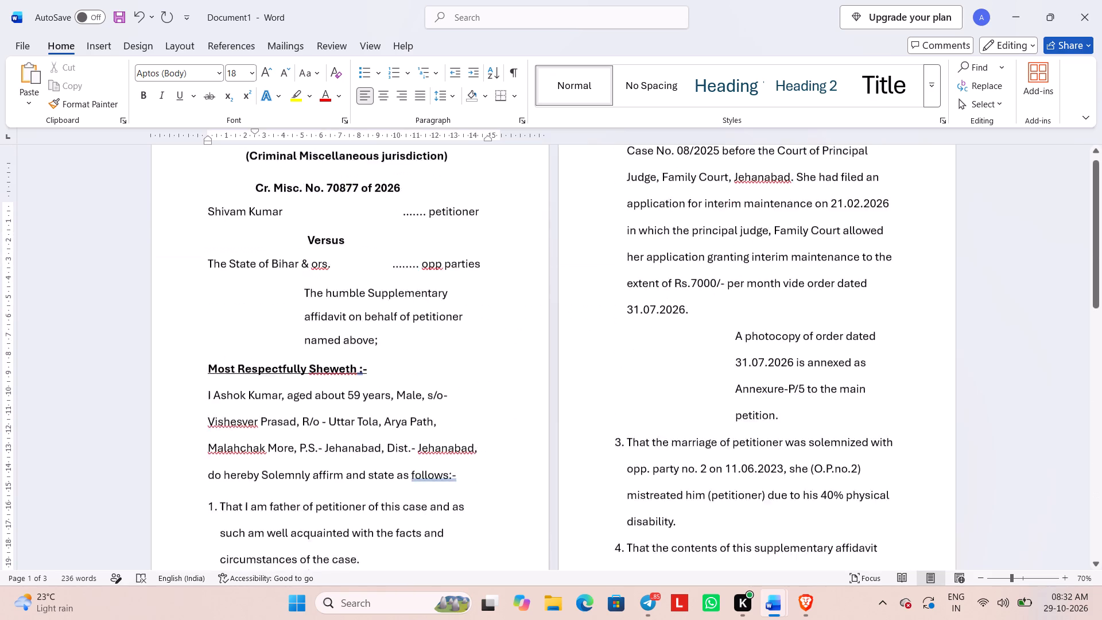
scroll(602, 232, "up", 2)
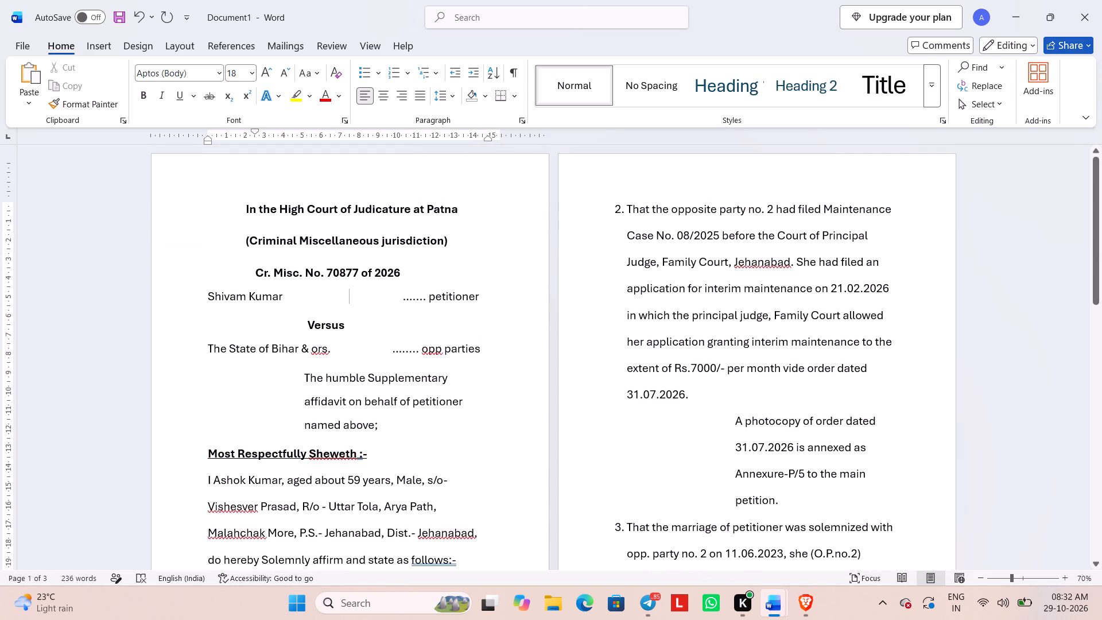
scroll(636, 321, "down", 1)
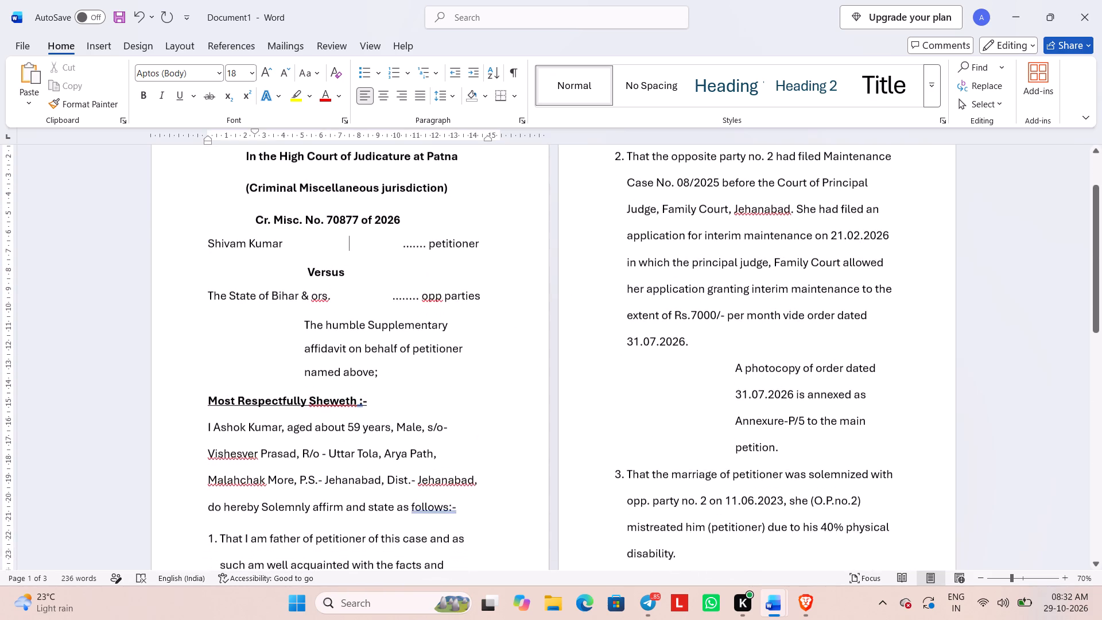
scroll(636, 321, "down", 1)
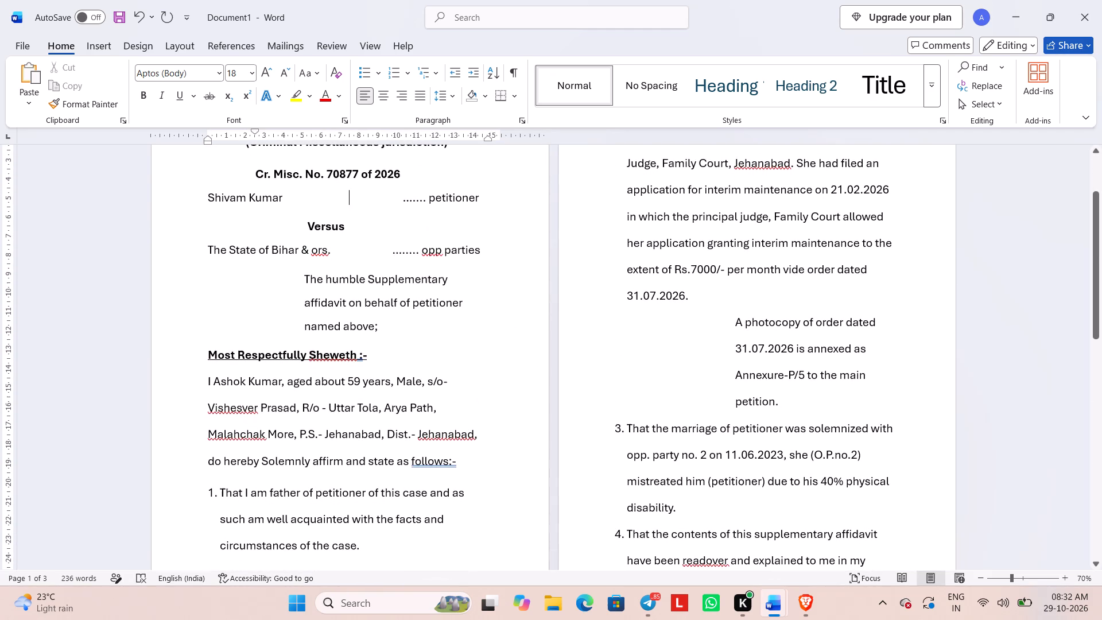
scroll(636, 321, "down", 8)
scroll(636, 321, "up", 3)
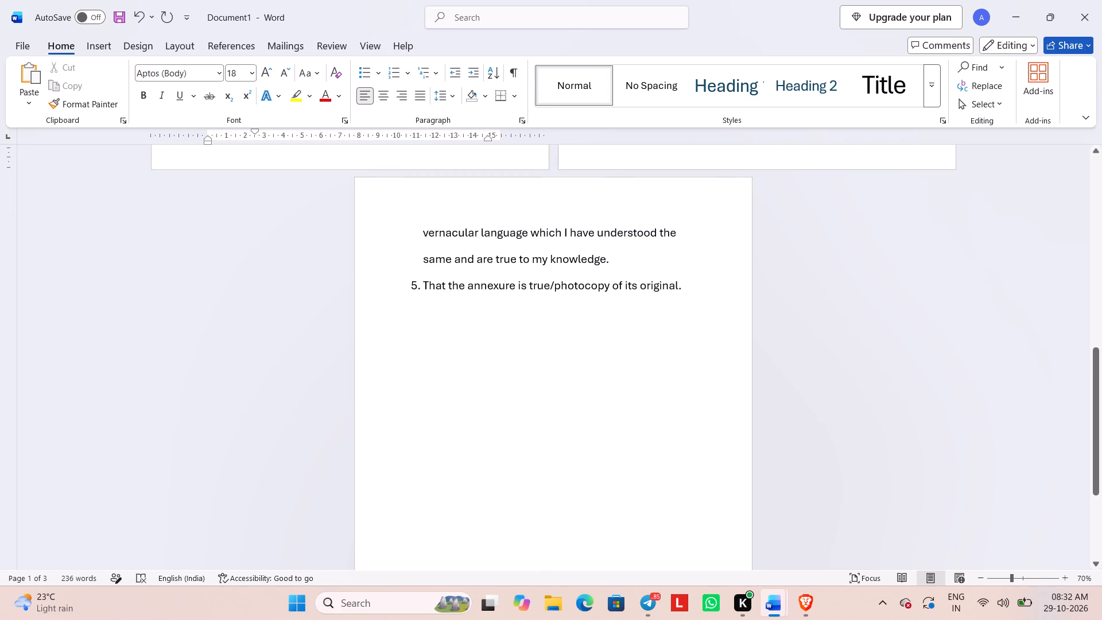
Set the line spacing of the entire affidavit to 2.0.
key("ctrl+a")
left_click(450, 94)
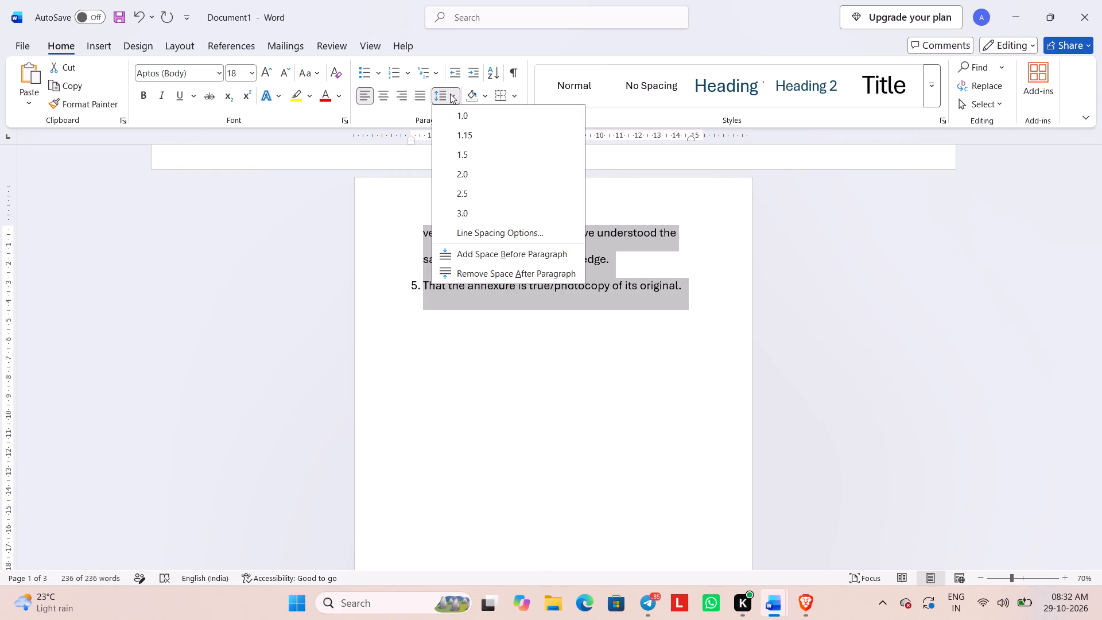
left_click(486, 172)
scroll(555, 285, "up", 8)
left_click(455, 429)
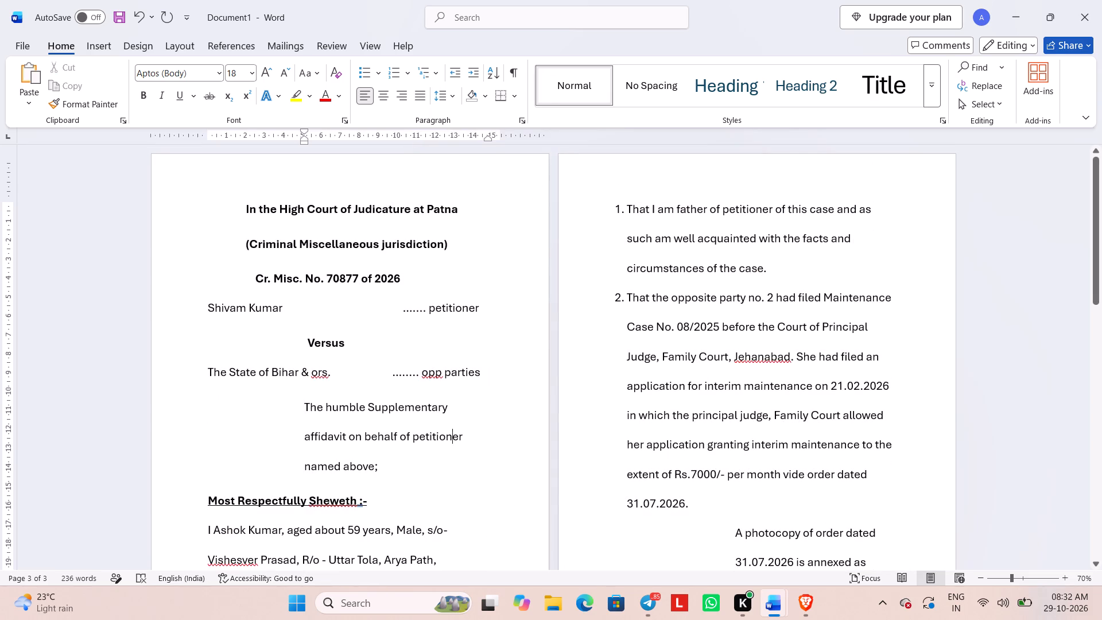
left_click(398, 472)
left_click_drag(497, 381, 244, 312)
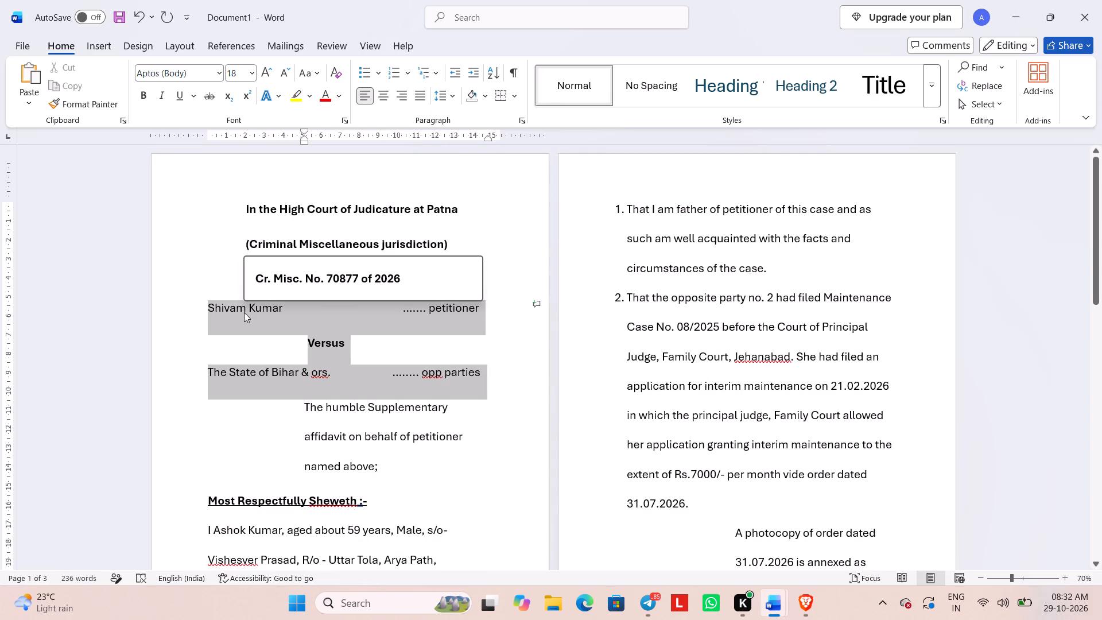
left_click(244, 312)
Insert a page break after paragraph 5 and remove the automatic list number from the new page.
scroll(244, 312, "down", 6)
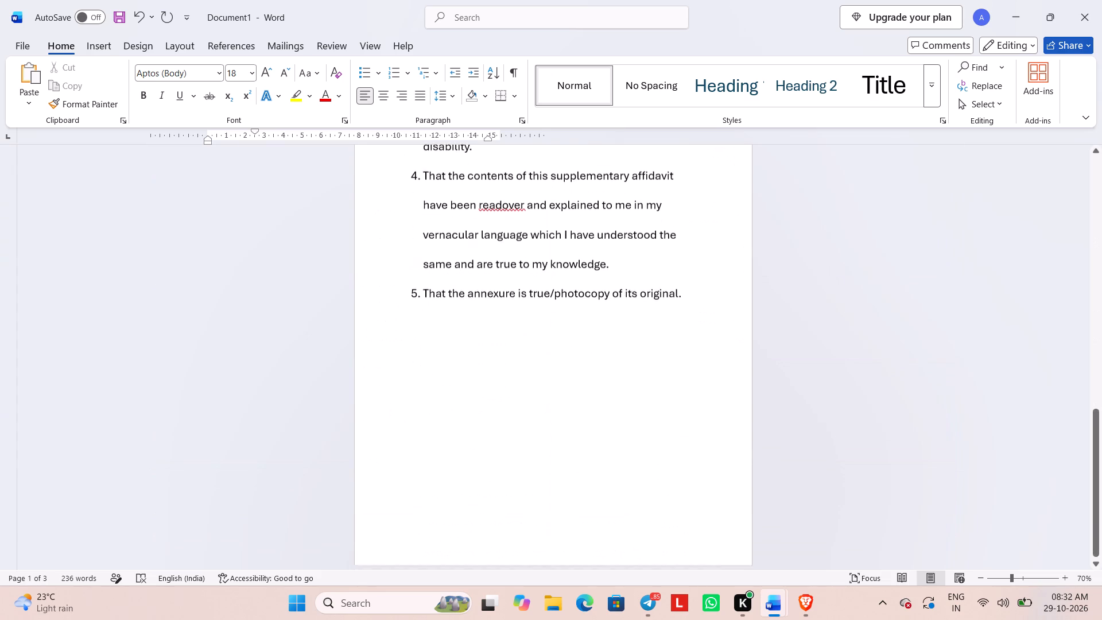
scroll(244, 312, "down", 1)
left_click(619, 332)
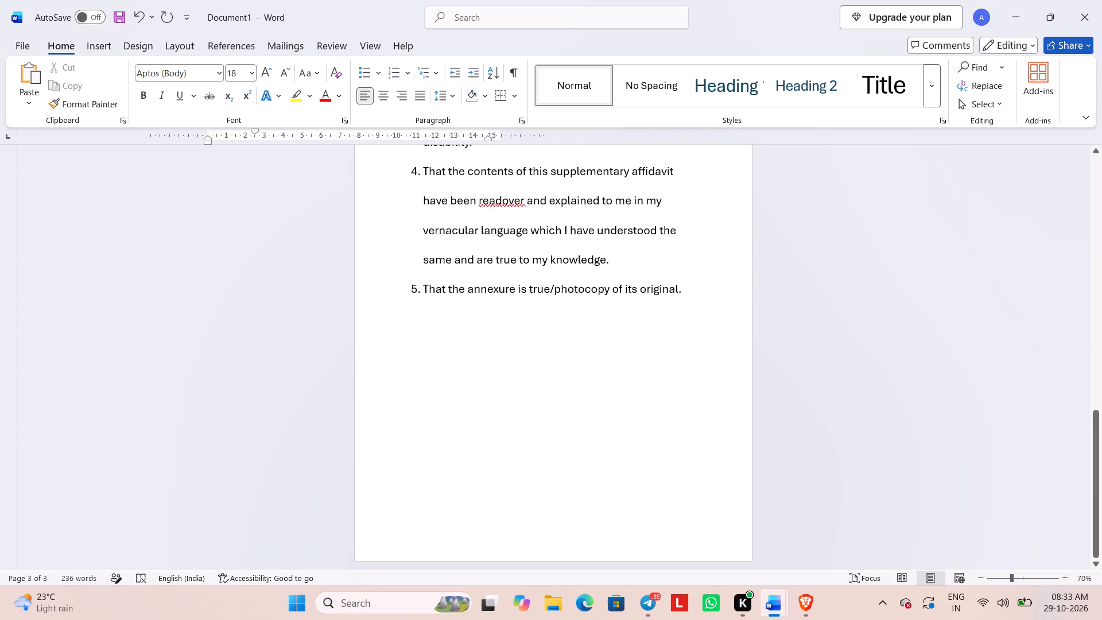
left_click(708, 295)
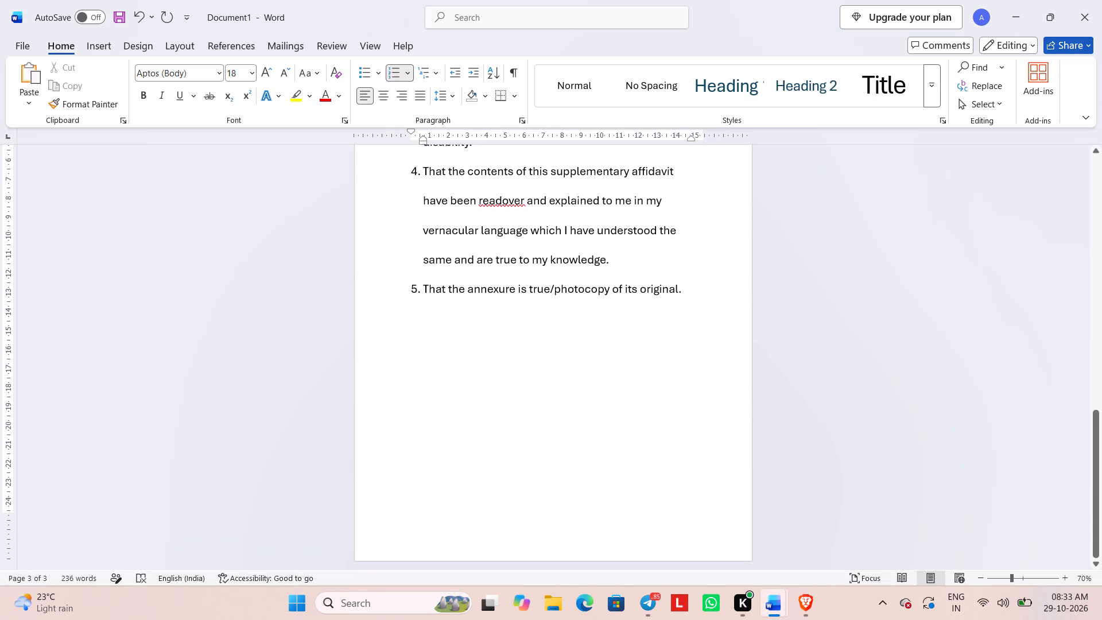
key("Return")
key("BackSpace")
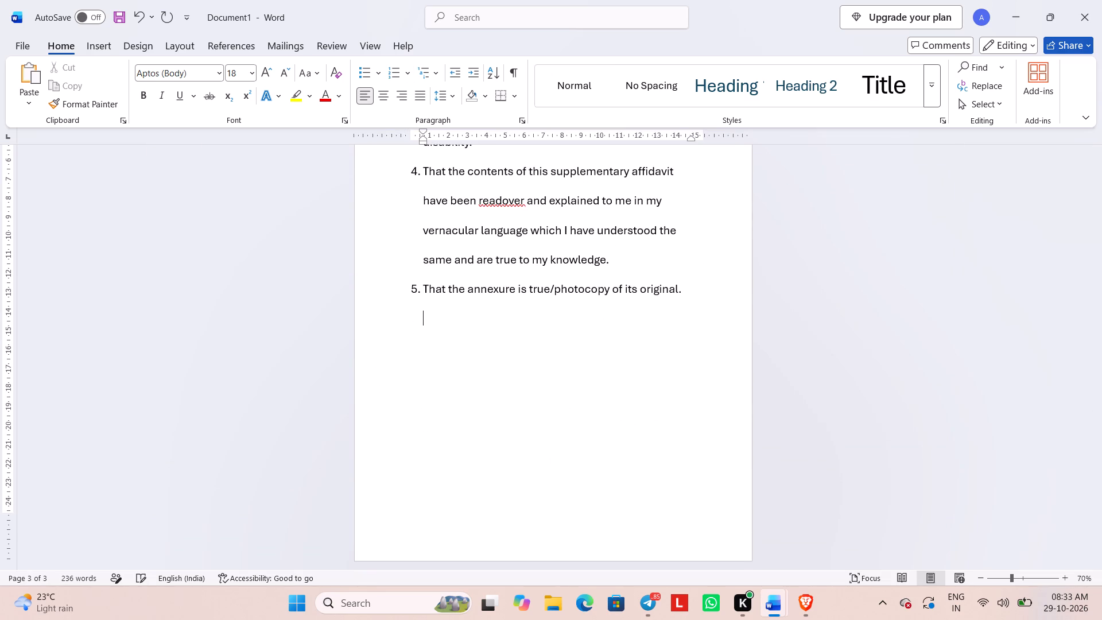
key("BackSpace")
key("BackSpace")
left_click(98, 46)
left_click(73, 98)
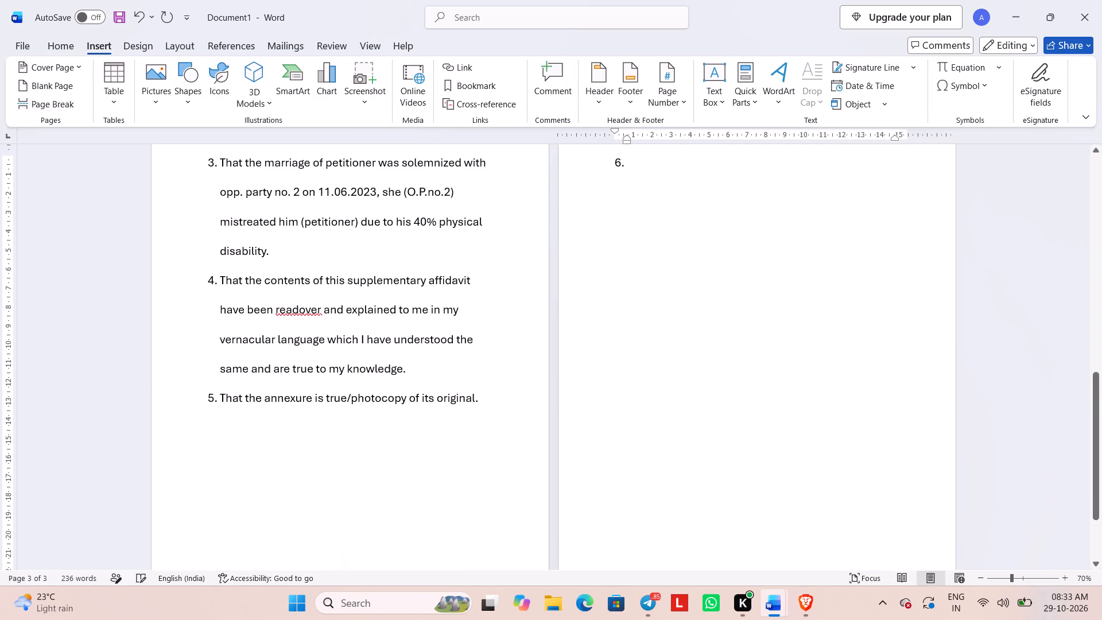
scroll(483, 317, "up", 1)
key("BackSpace")
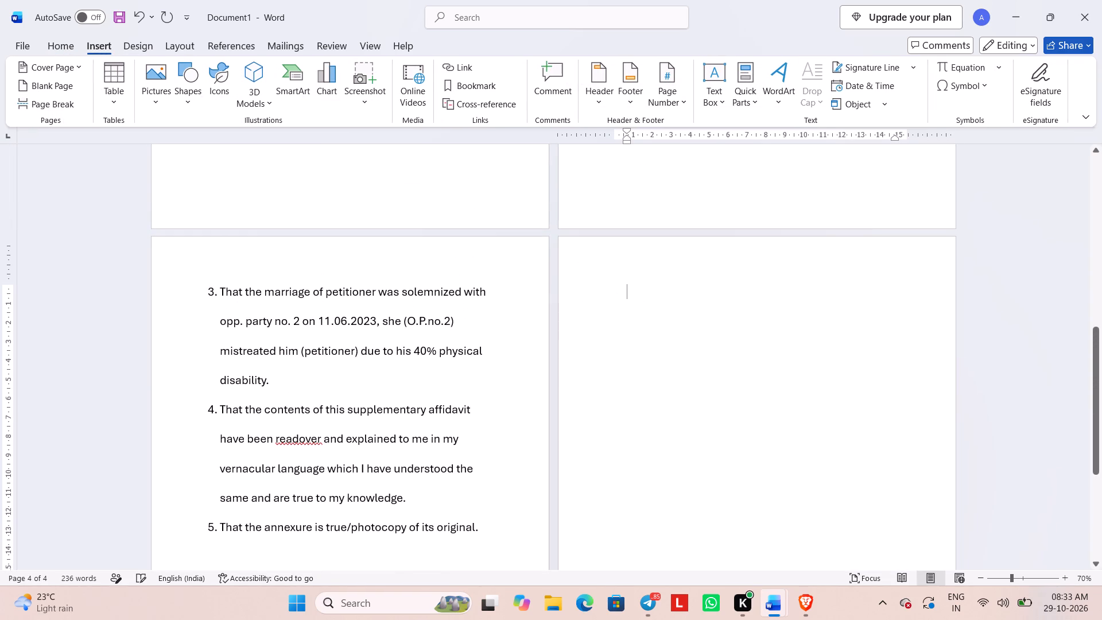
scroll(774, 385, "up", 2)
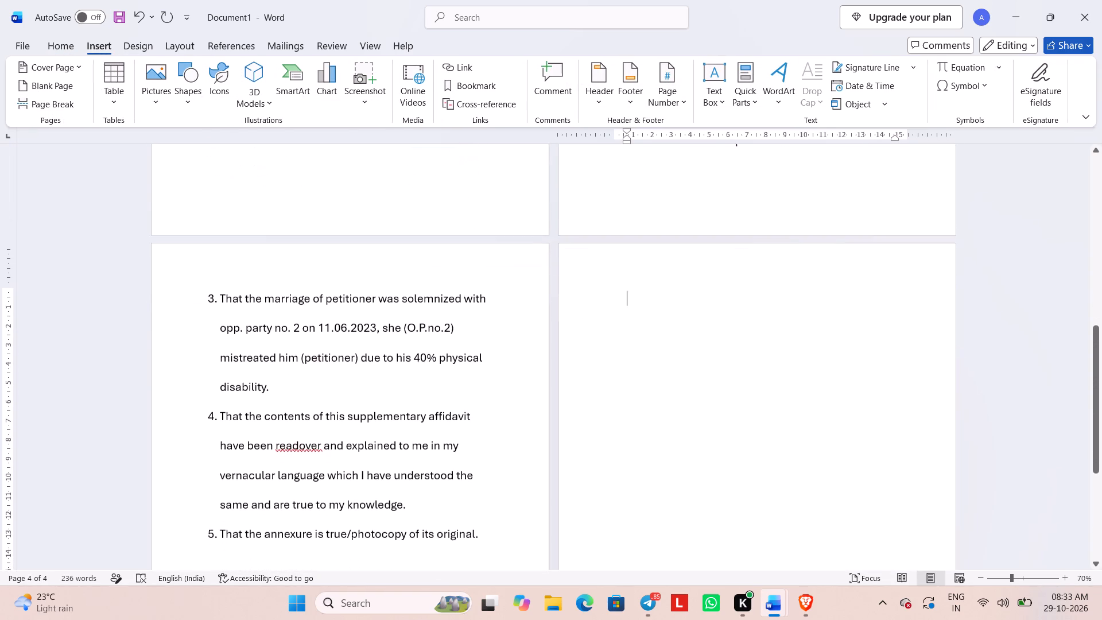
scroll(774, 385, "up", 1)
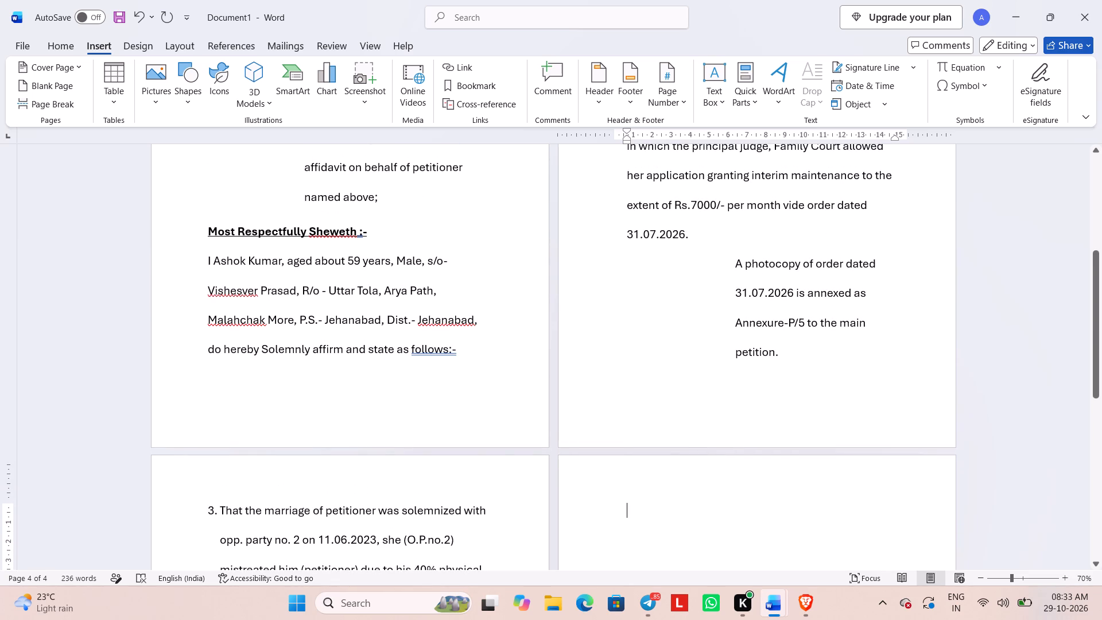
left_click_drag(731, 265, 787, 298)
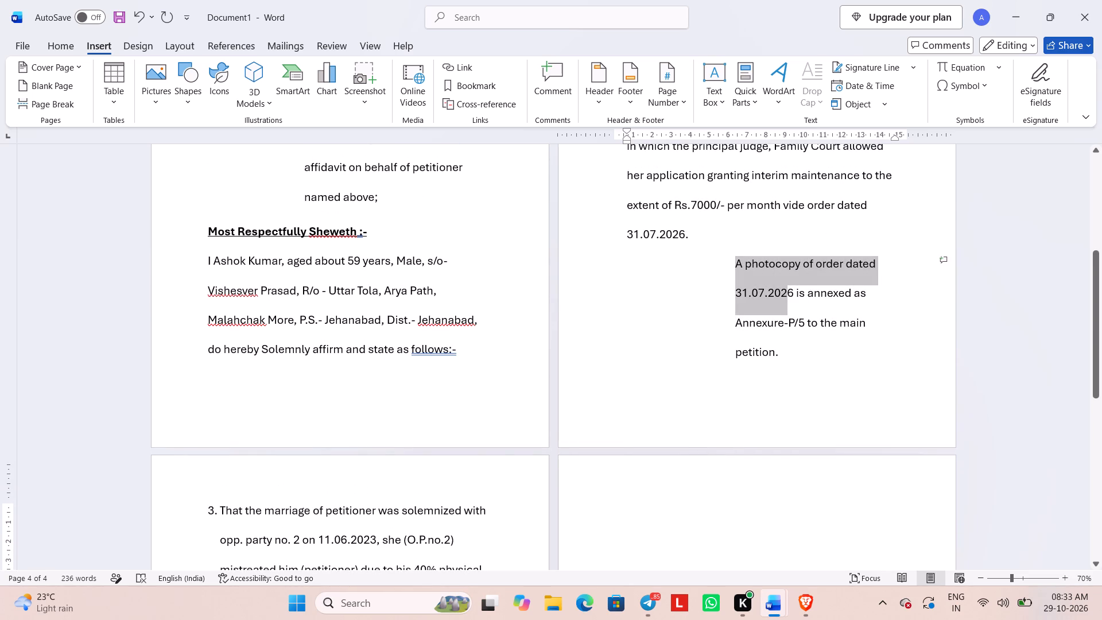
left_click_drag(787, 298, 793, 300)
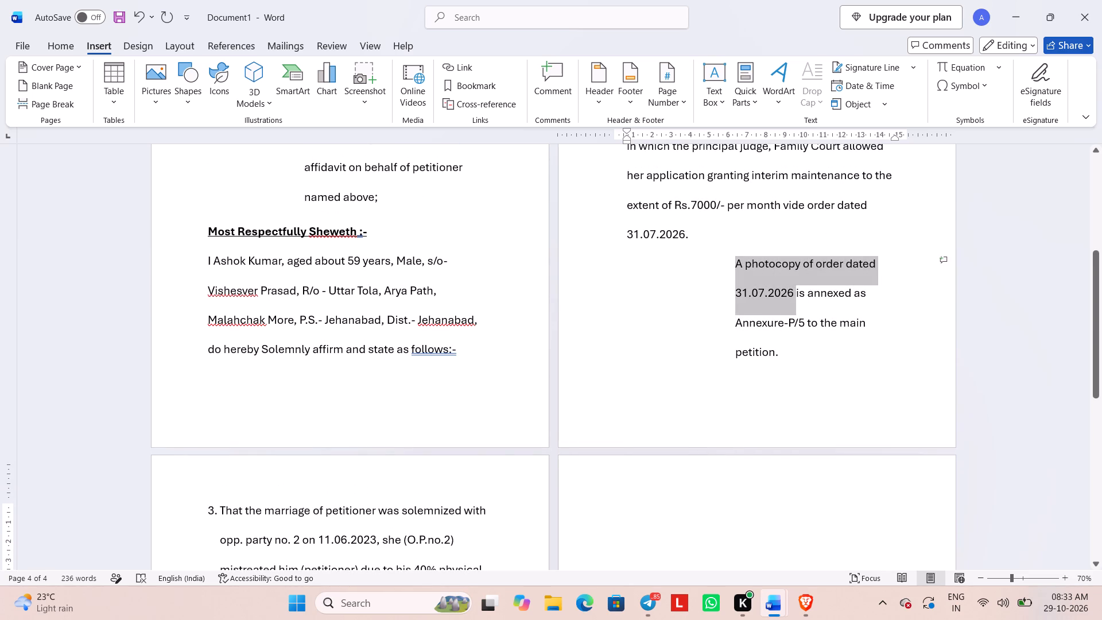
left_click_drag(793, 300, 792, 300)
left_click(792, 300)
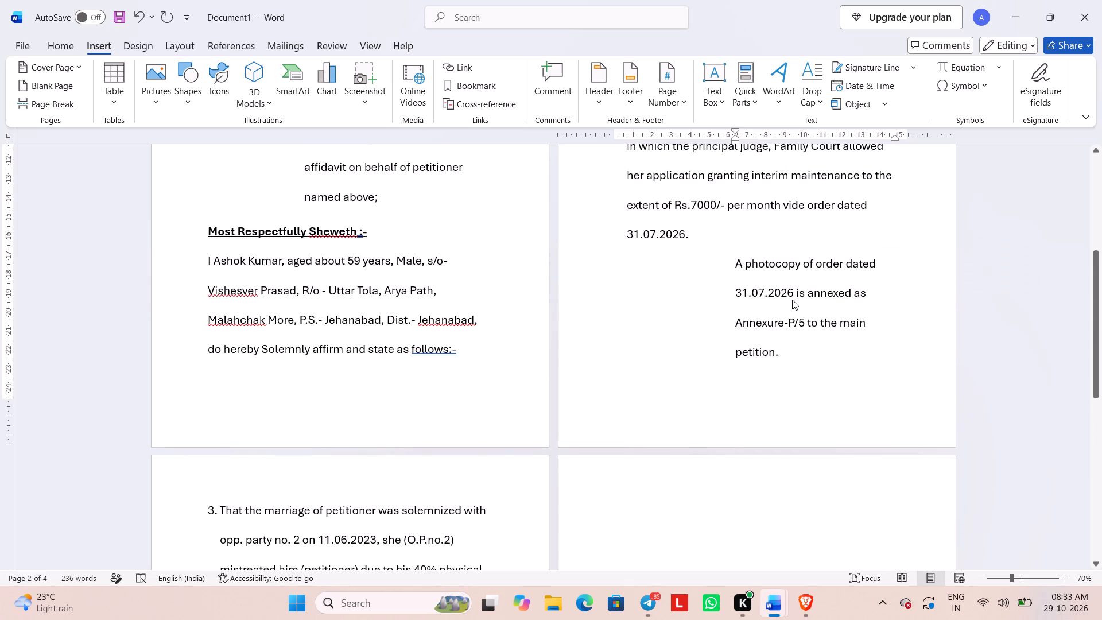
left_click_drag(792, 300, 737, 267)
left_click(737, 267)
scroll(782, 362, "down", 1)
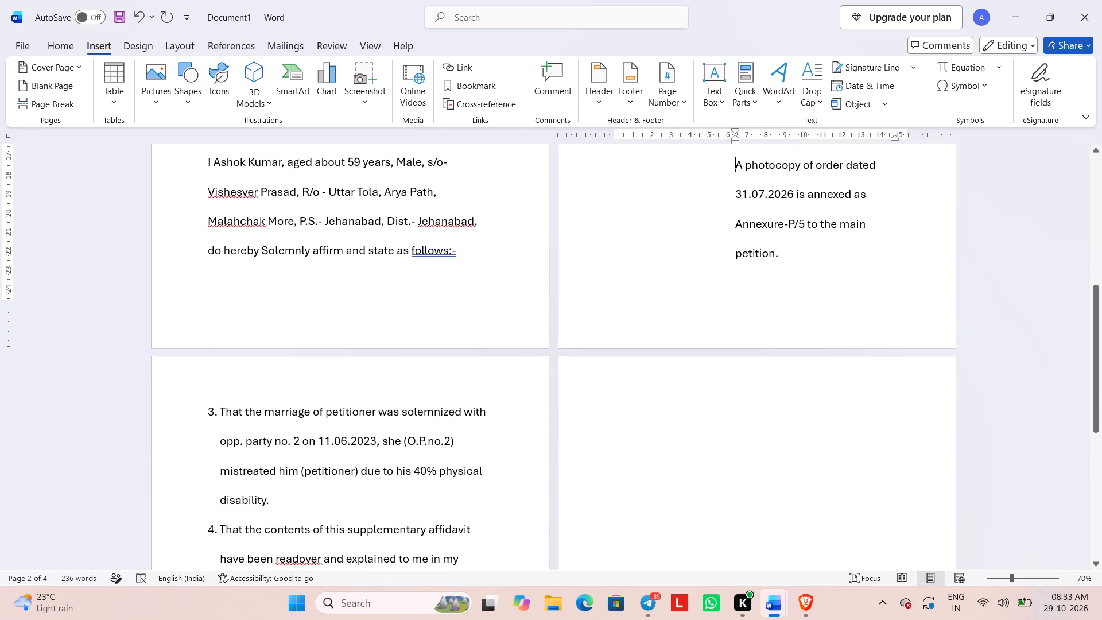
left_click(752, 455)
Copy the case heading from "In the High Court of Judicature at Patna" through "opp parties" onto the new last page.
scroll(752, 455, "up", 6)
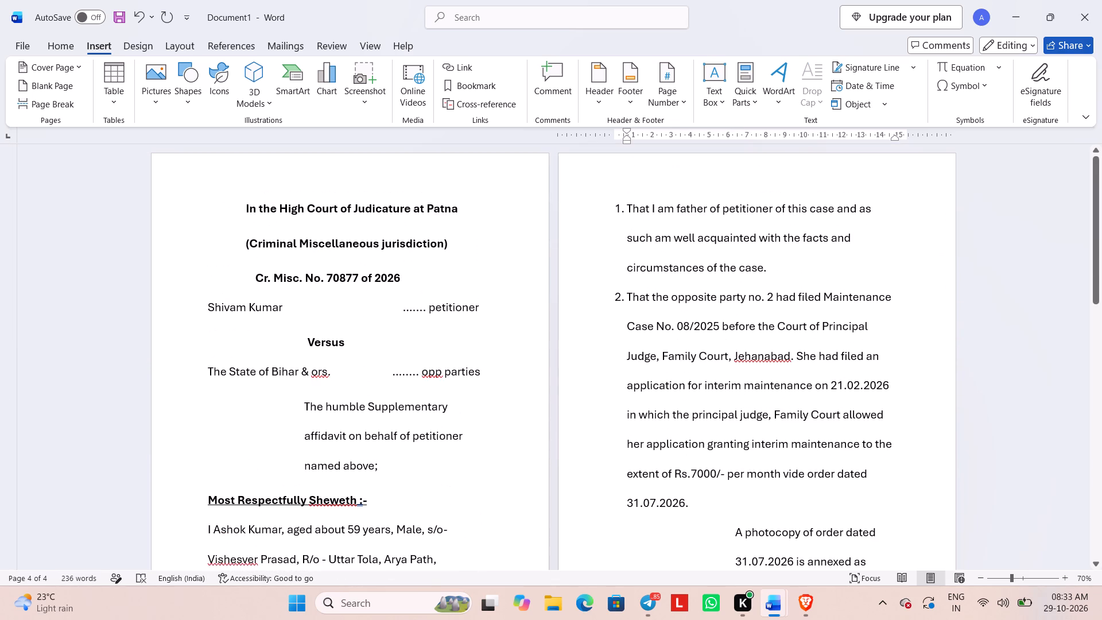
left_click_drag(497, 381, 301, 272)
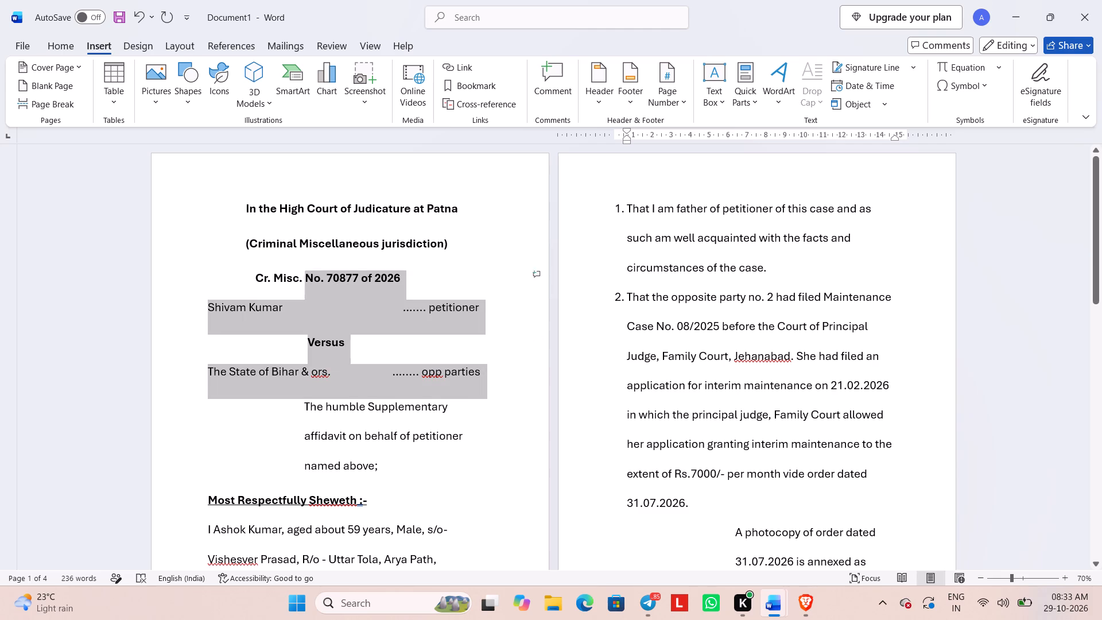
left_click_drag(301, 272, 247, 214)
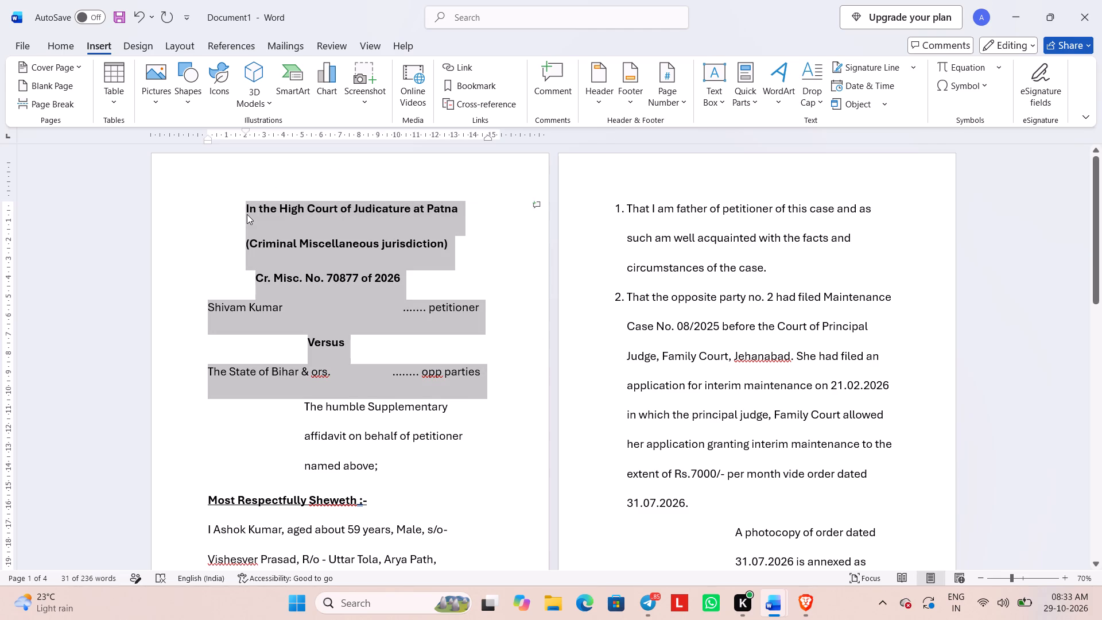
key("ctrl+c")
scroll(247, 214, "down", 9)
scroll(247, 214, "up", 1)
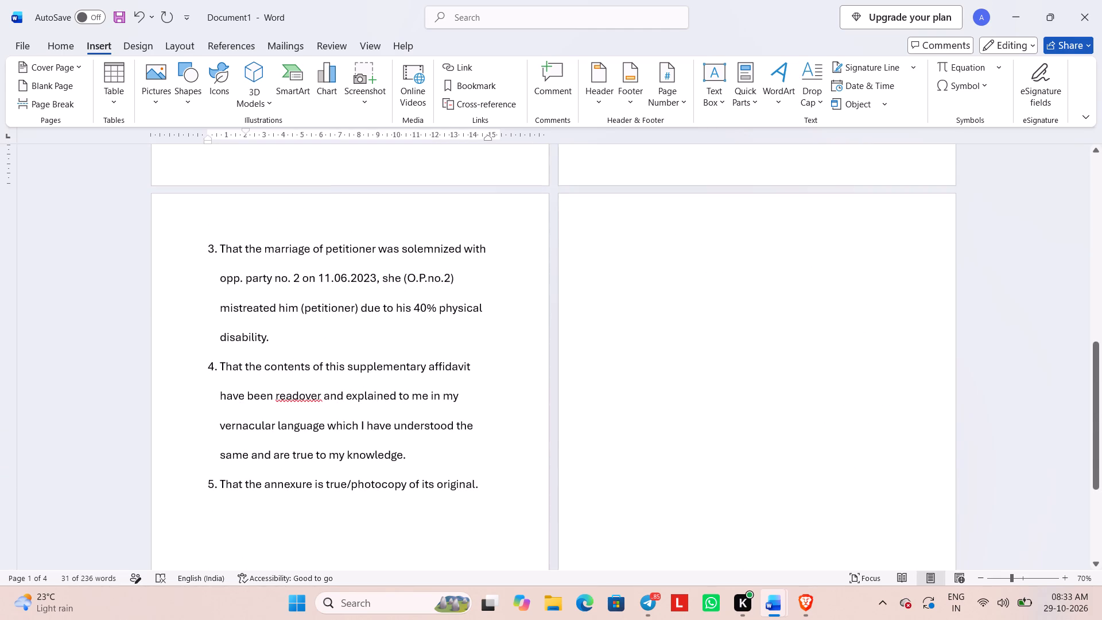
left_click(617, 297)
key("ctrl+v")
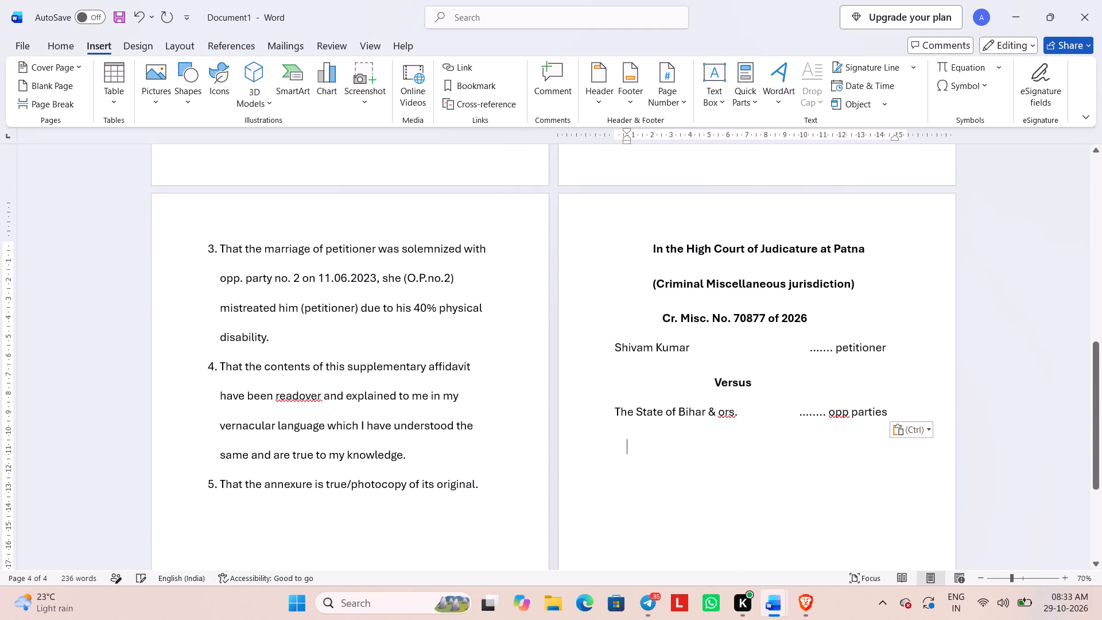
scroll(617, 297, "down", 1)
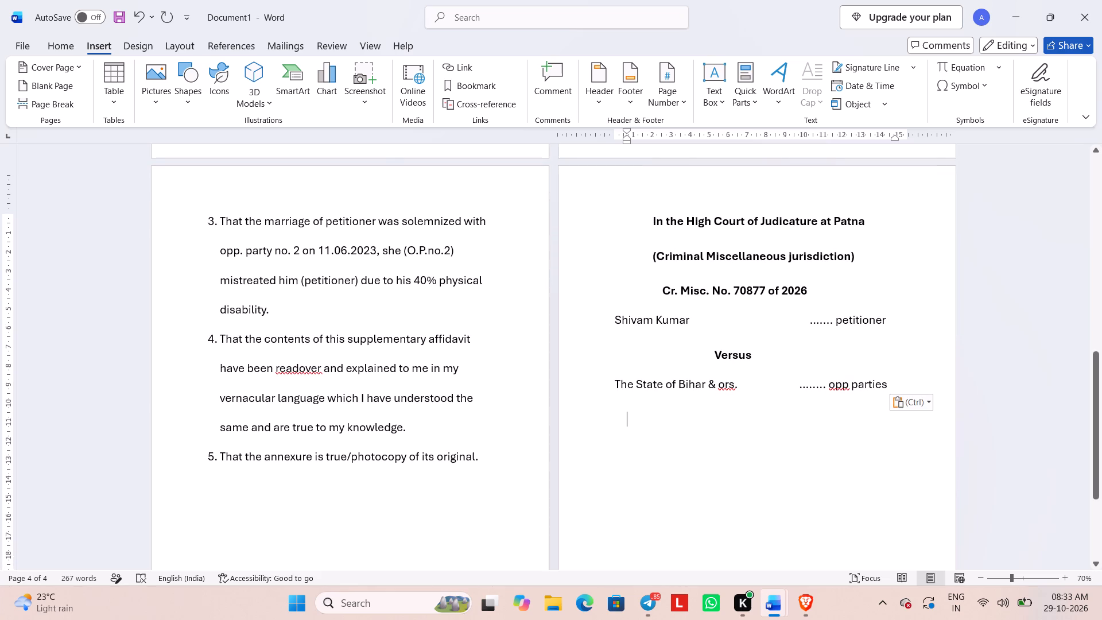
left_click(770, 335)
Add a "Subject –" line below the opp parties line on the last page and start a new line beneath it.
scroll(770, 335, "down", 1)
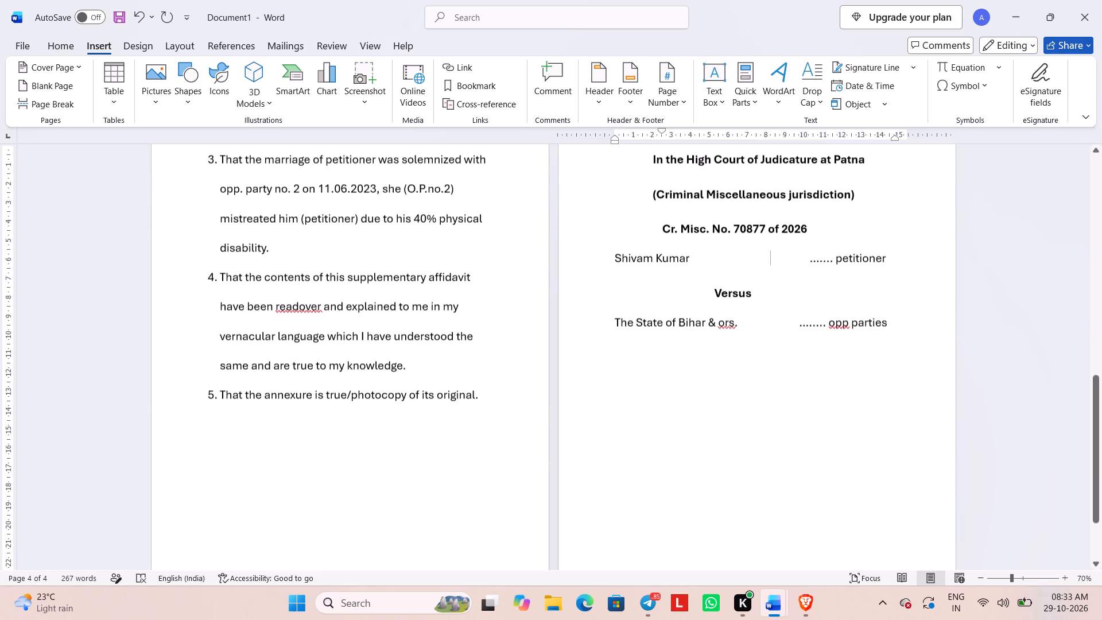
left_click(723, 400)
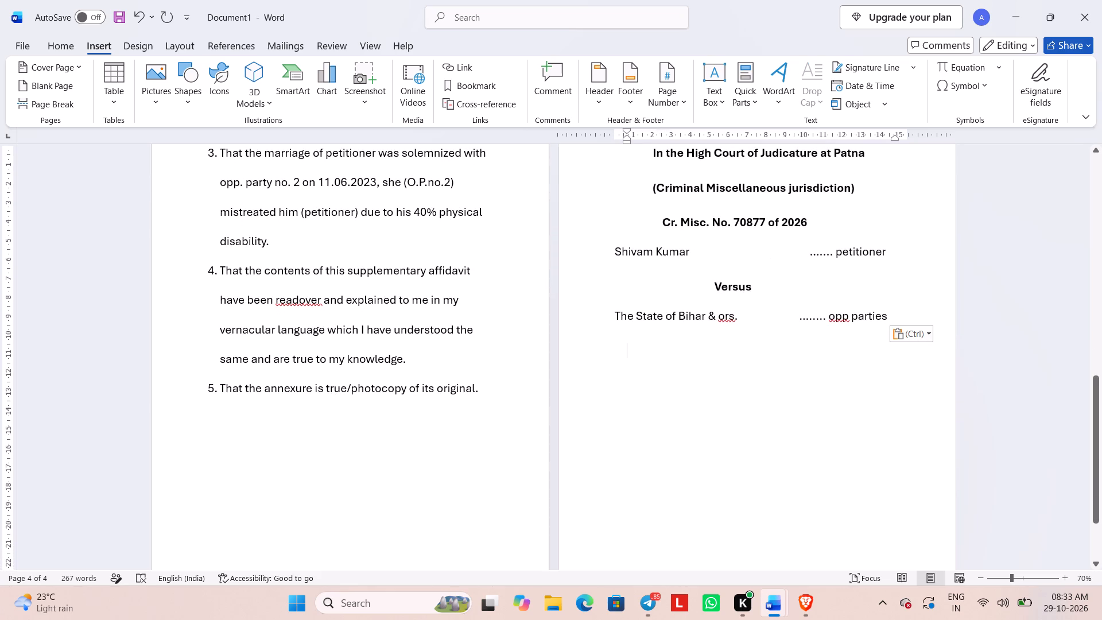
key("BackSpace")
key("s")
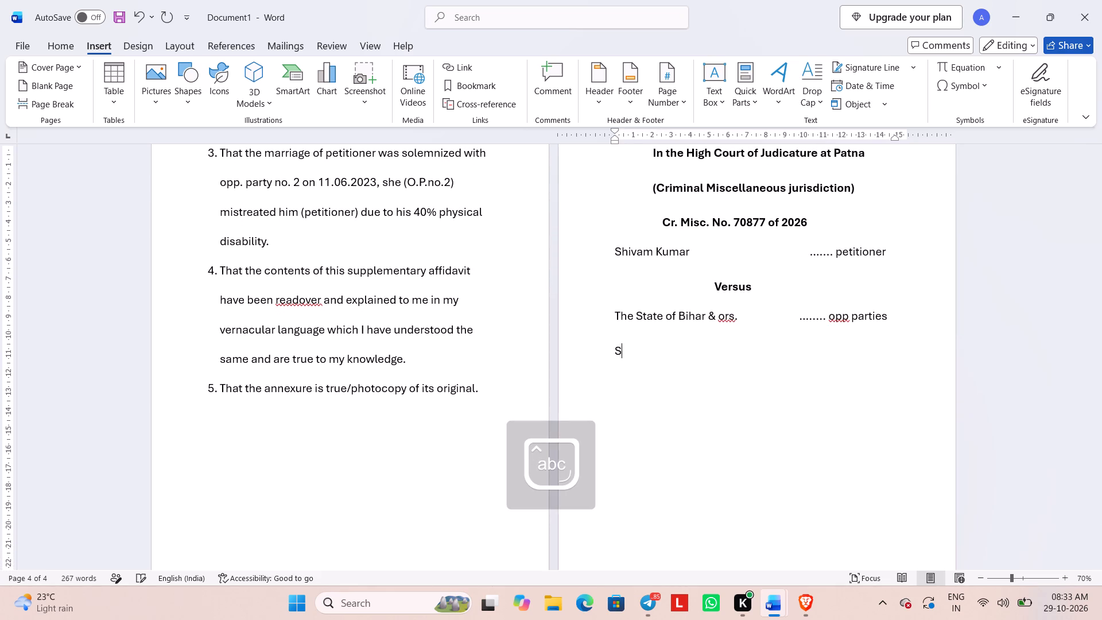
type("ub -")
key("BackSpace")
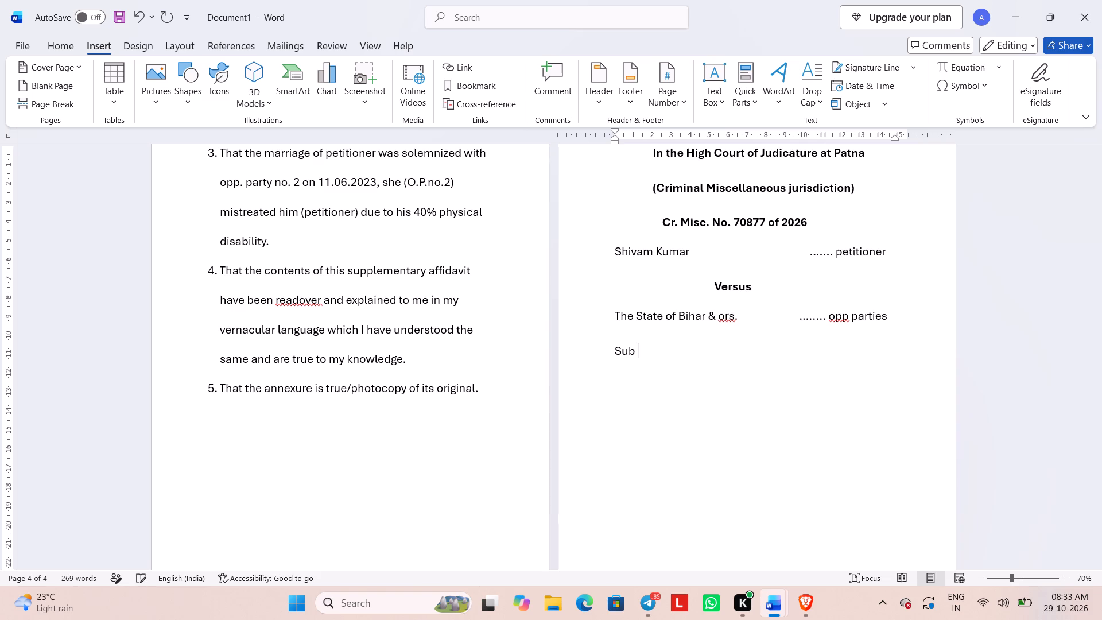
key("BackSpace")
type("ject -")
key("space")
key("Return")
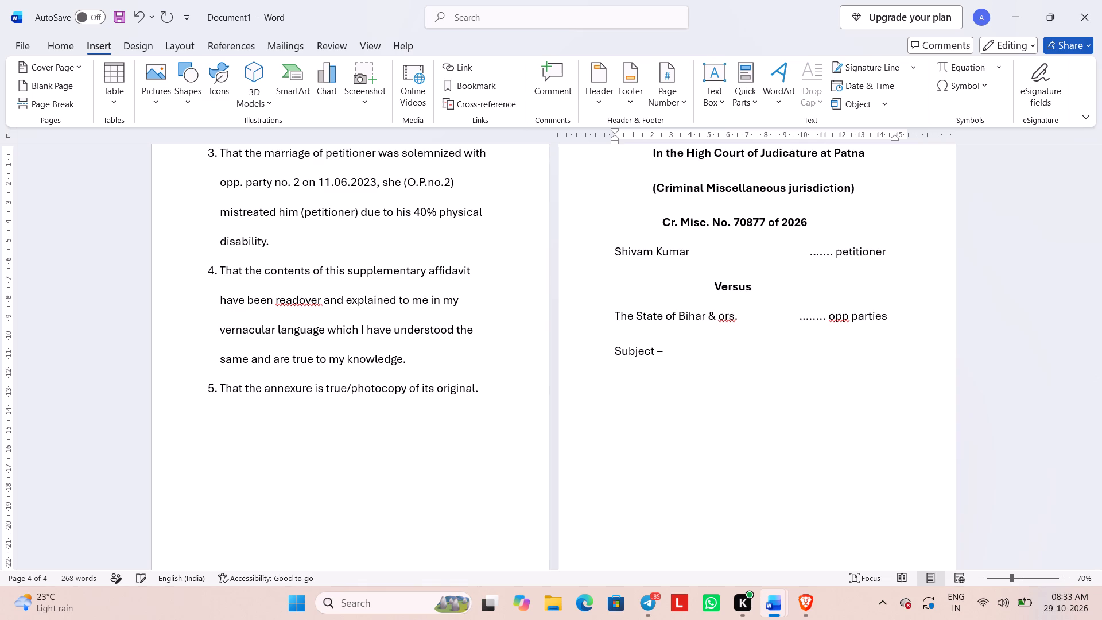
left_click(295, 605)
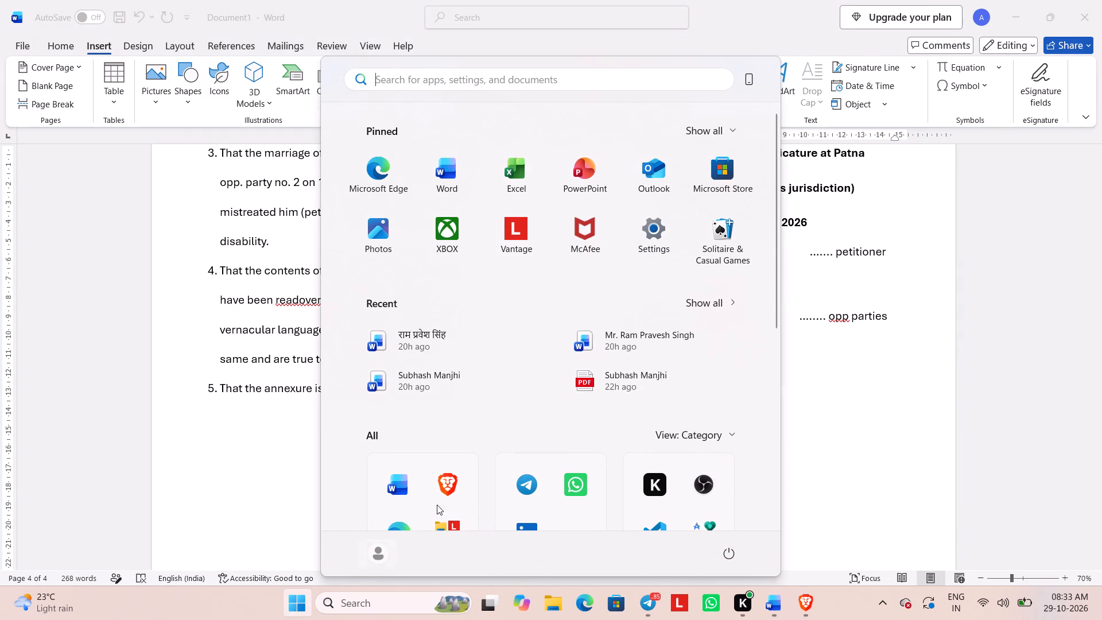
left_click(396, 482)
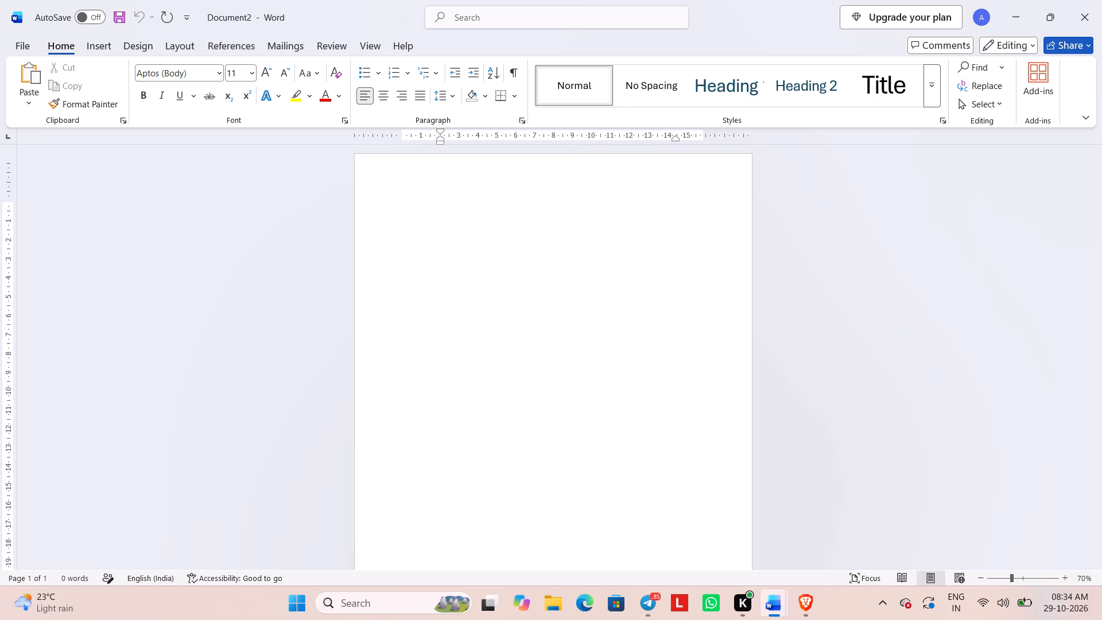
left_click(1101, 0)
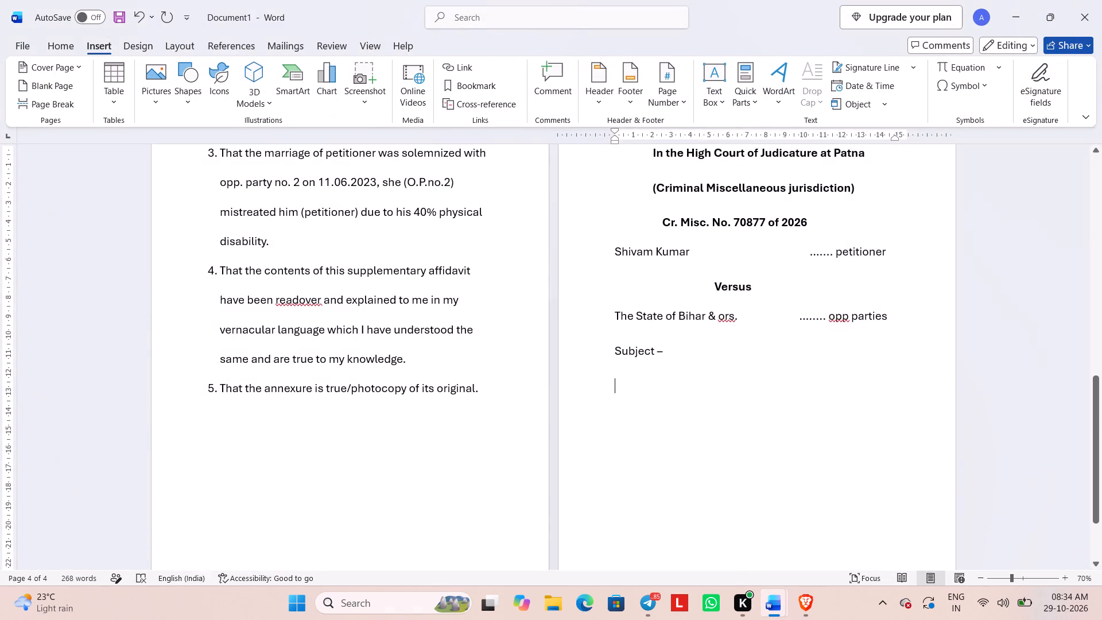
Copy the petitioner's name from the first page's case heading and try to save the document under it in the OneDrive Documents folder.
scroll(701, 347, "up", 9)
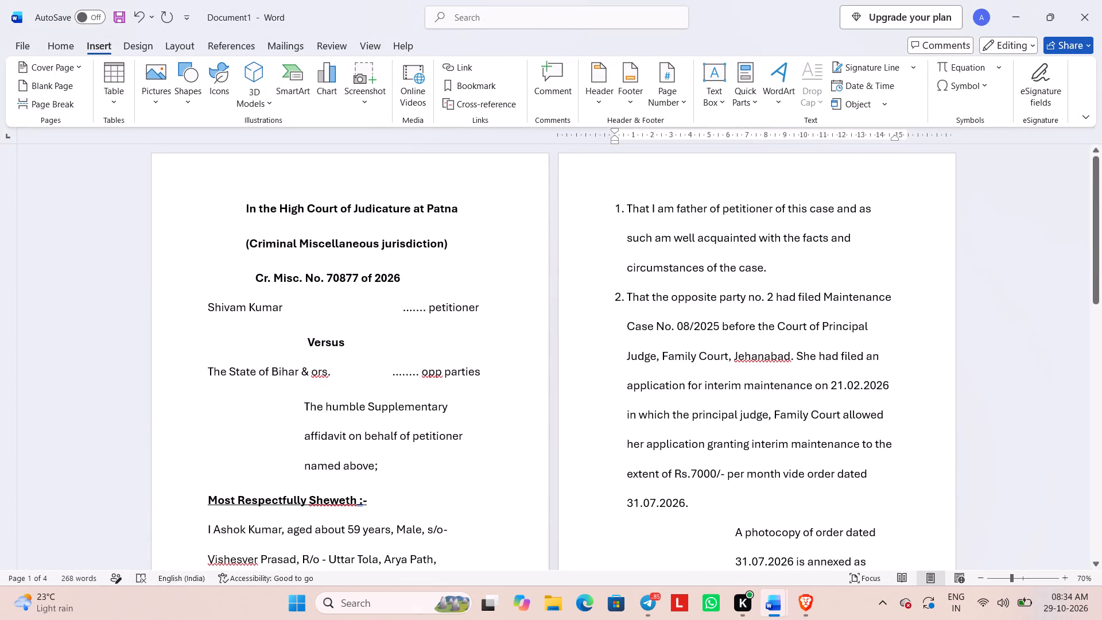
left_click_drag(281, 309, 212, 307)
triple_click(212, 307)
left_click(231, 306)
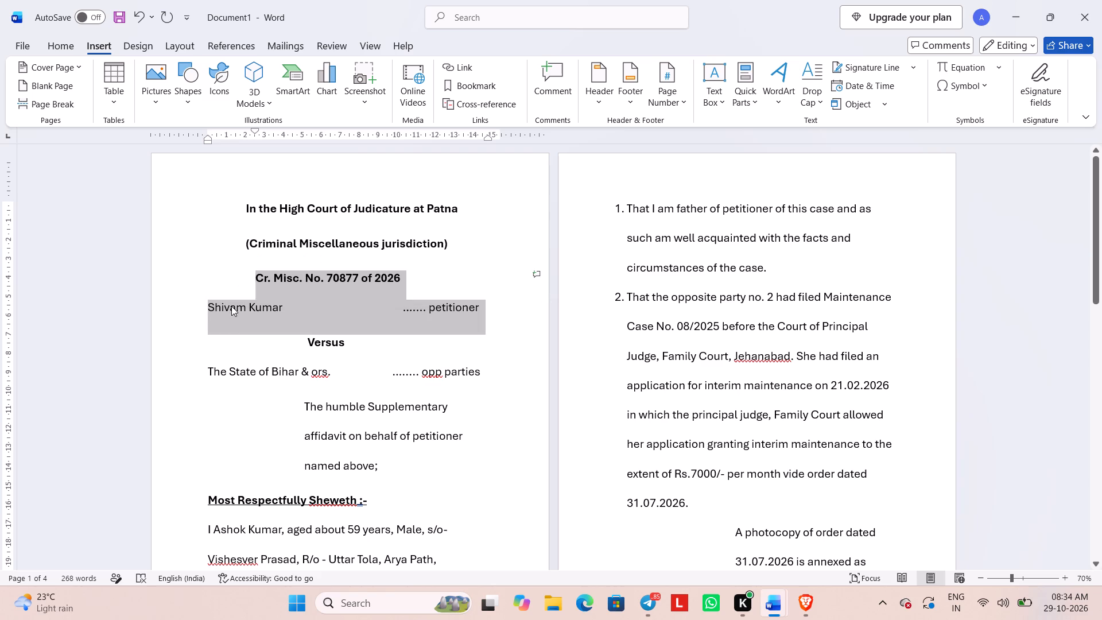
left_click_drag(203, 309, 275, 304)
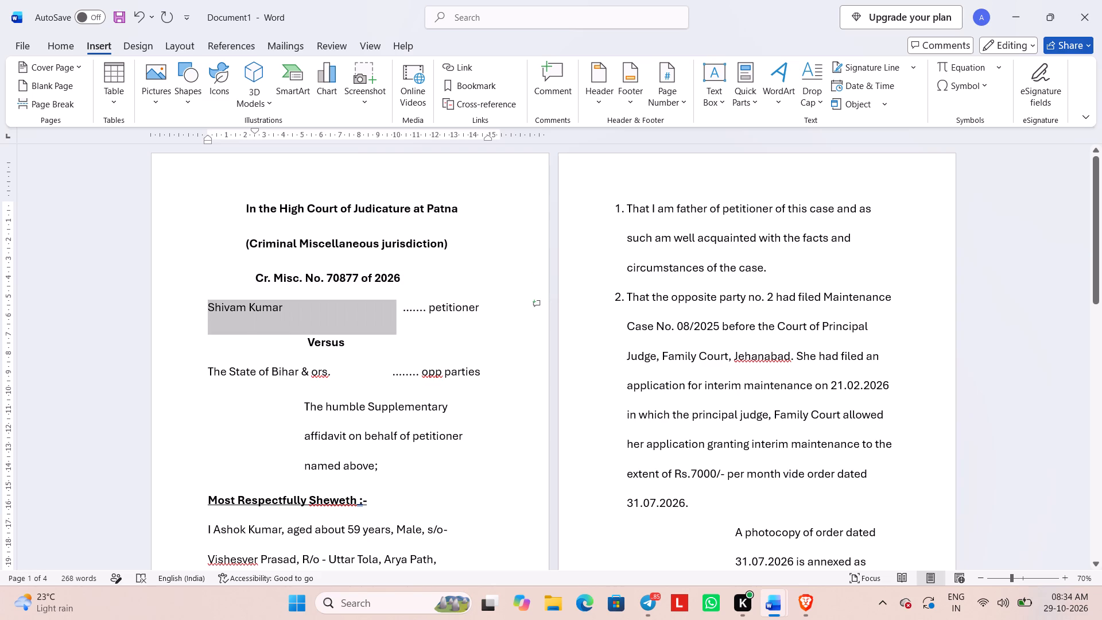
left_click_drag(275, 304, 281, 308)
key("ctrl+c")
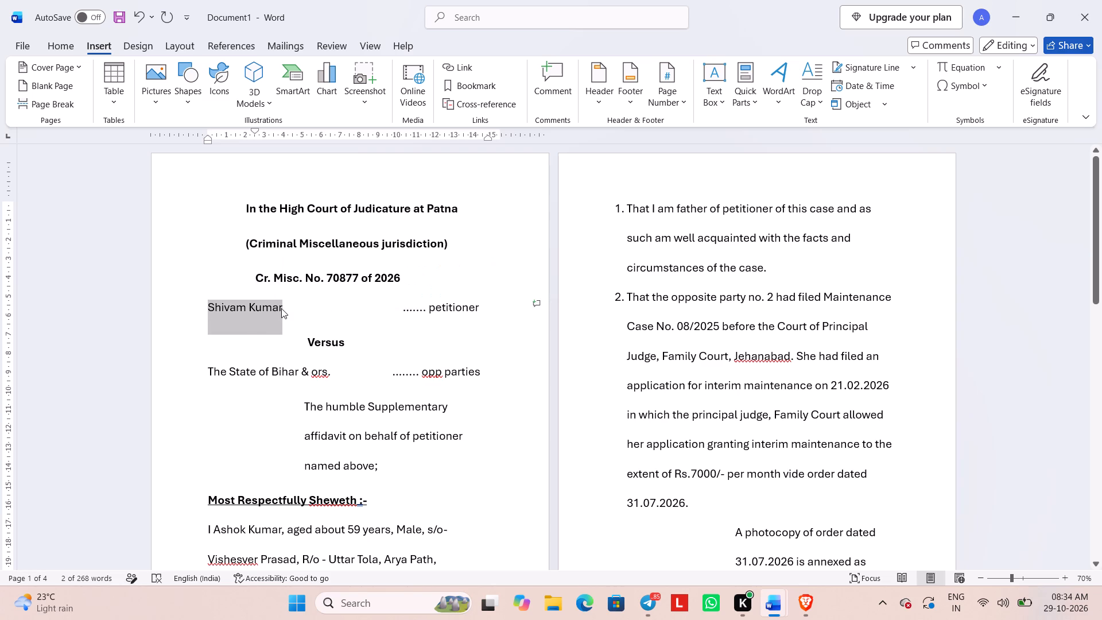
left_click(315, 2)
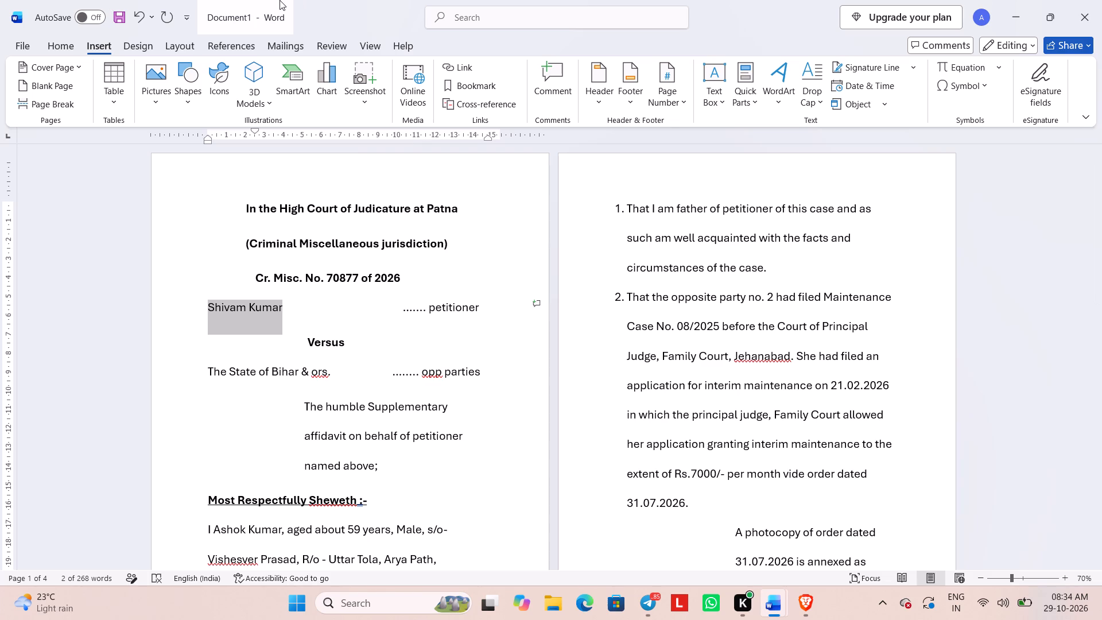
left_click(280, 0)
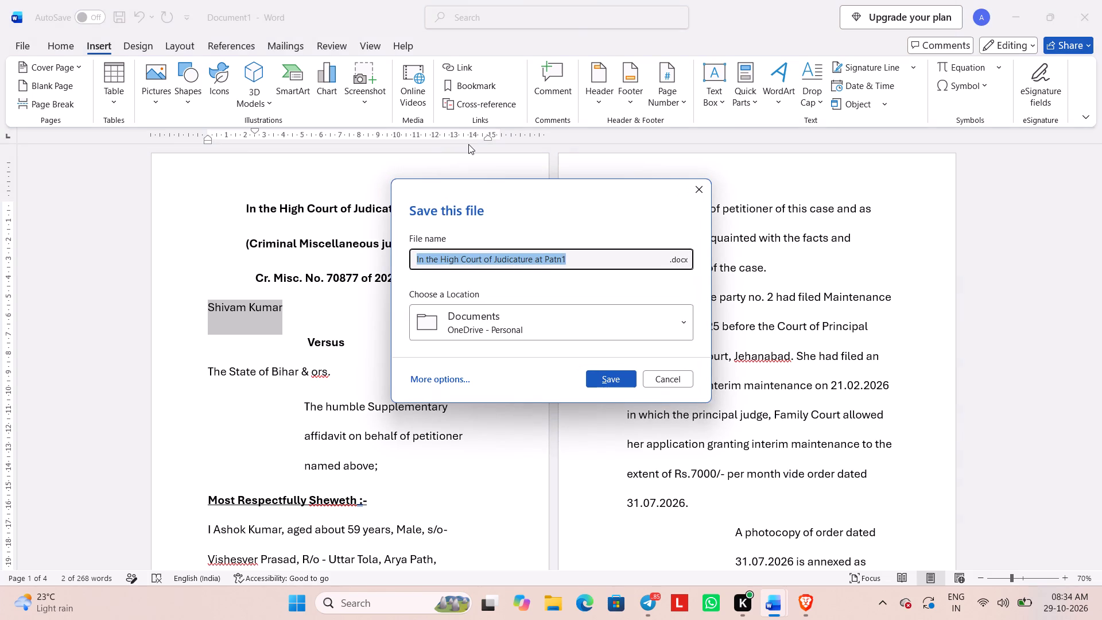
key("ctrl+v")
key("Return")
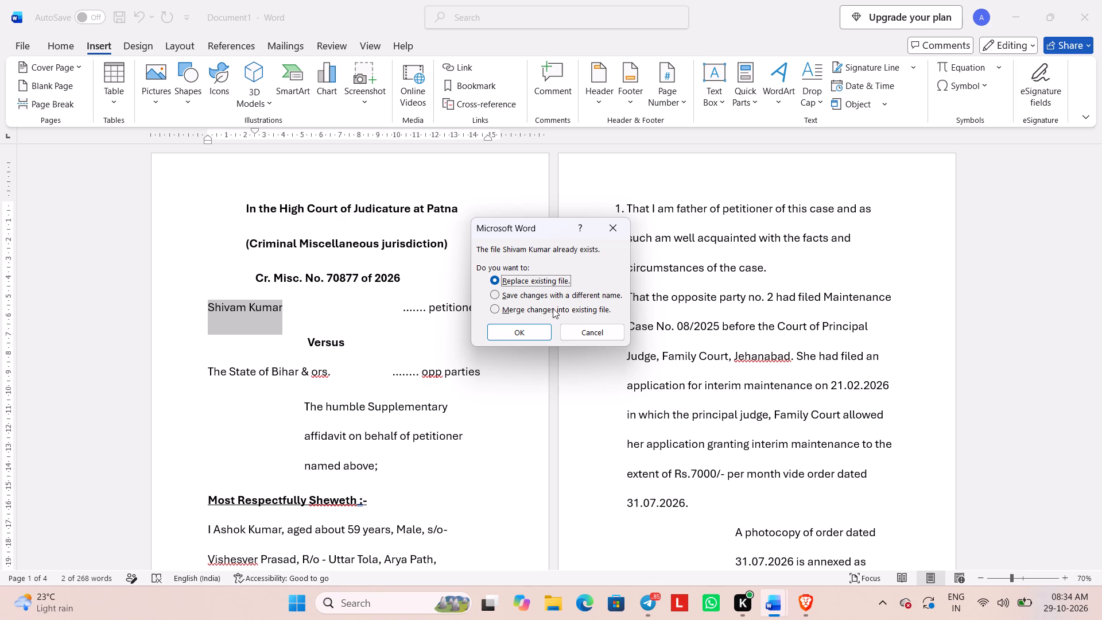
left_click(607, 328)
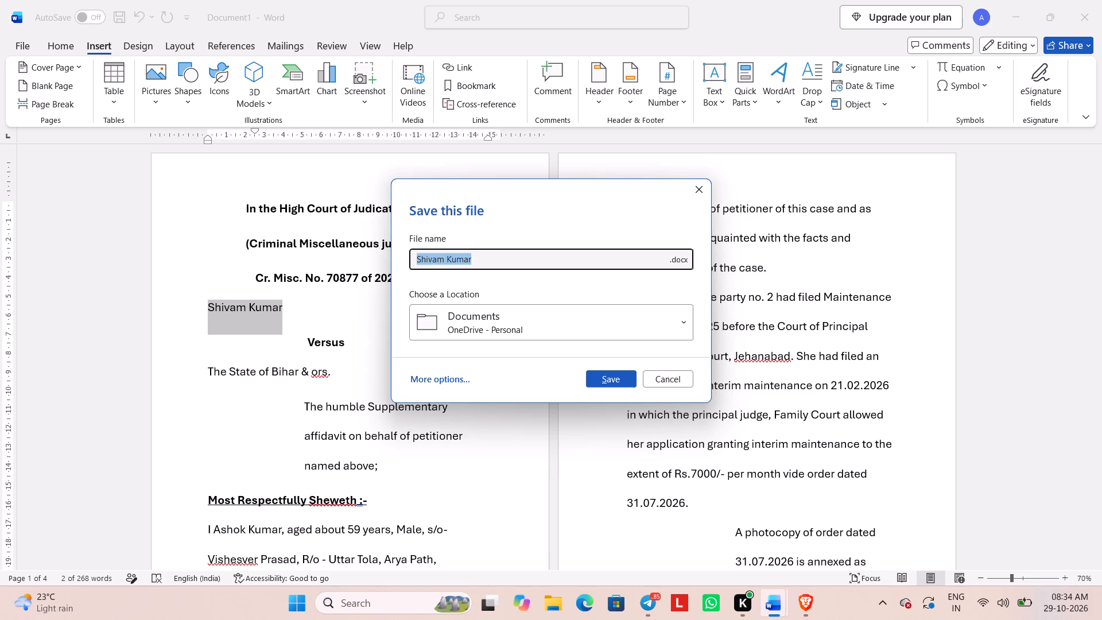
Append 29.10.2026 to the petitioner's name in the file name and save the document.
left_click(538, 262)
key("space")
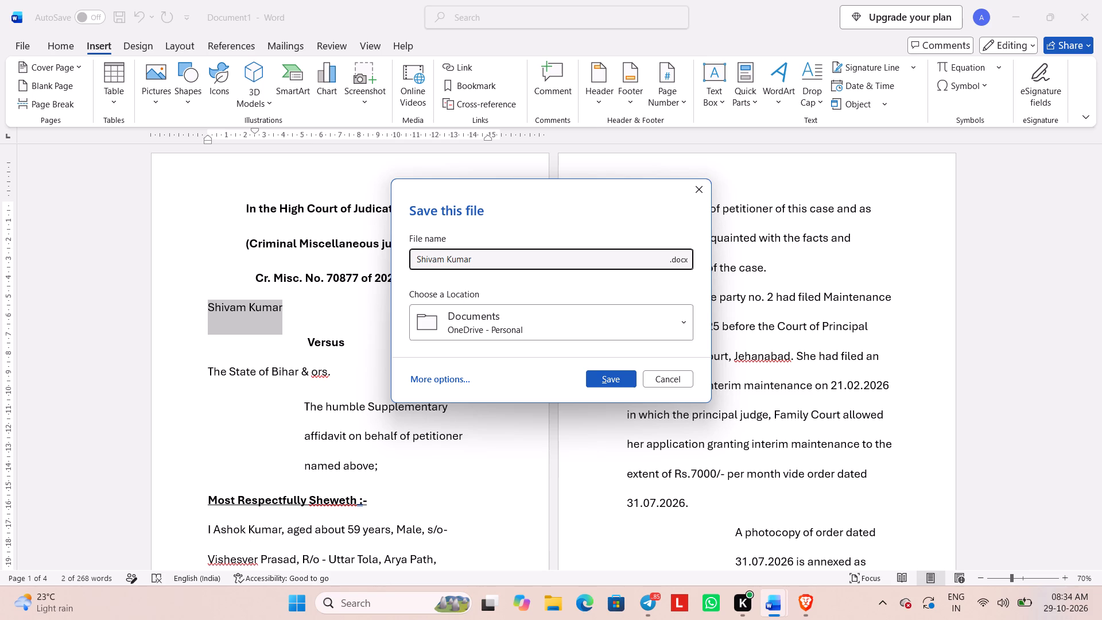
type("29.")
type("10.2026")
key("Return")
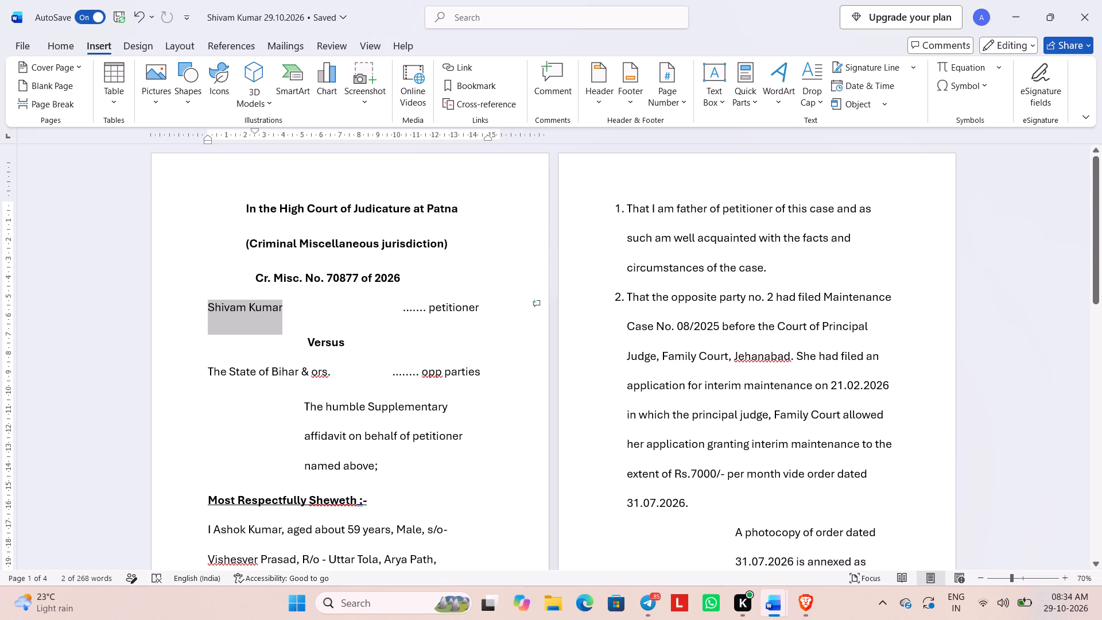
Start another blank document and search the saved files for the petitioner's name.
scroll(540, 279, "down", 1)
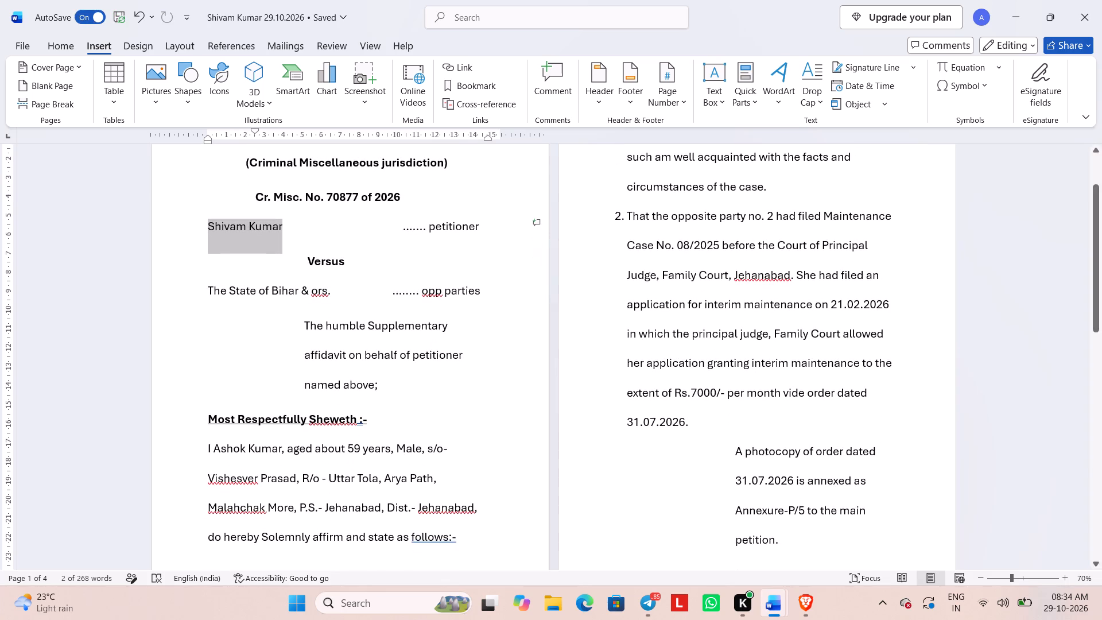
left_click(304, 593)
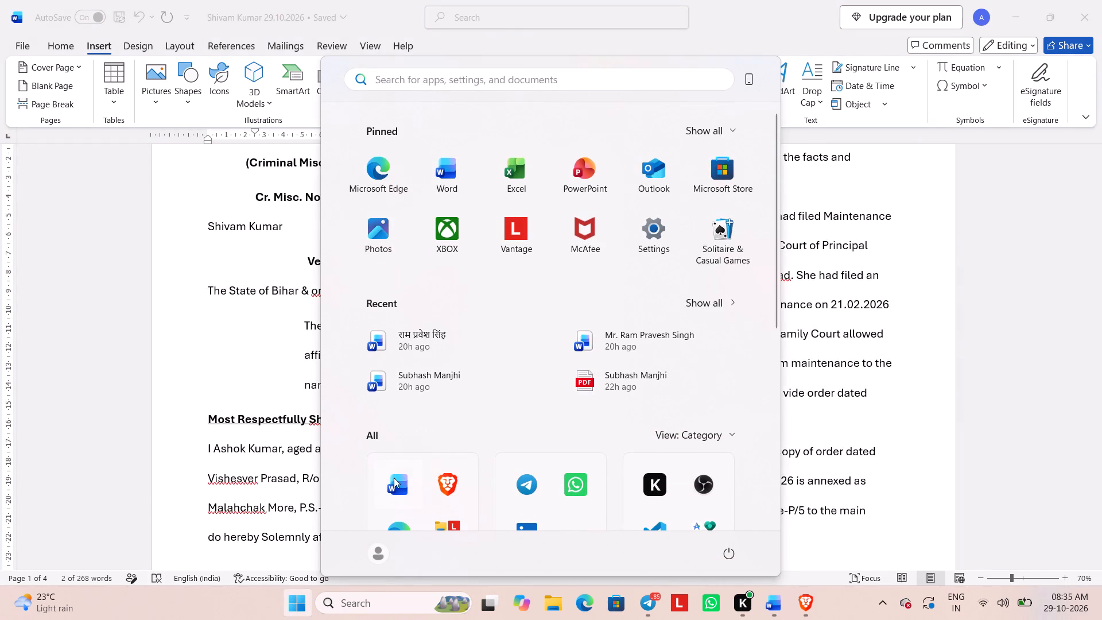
left_click(395, 478)
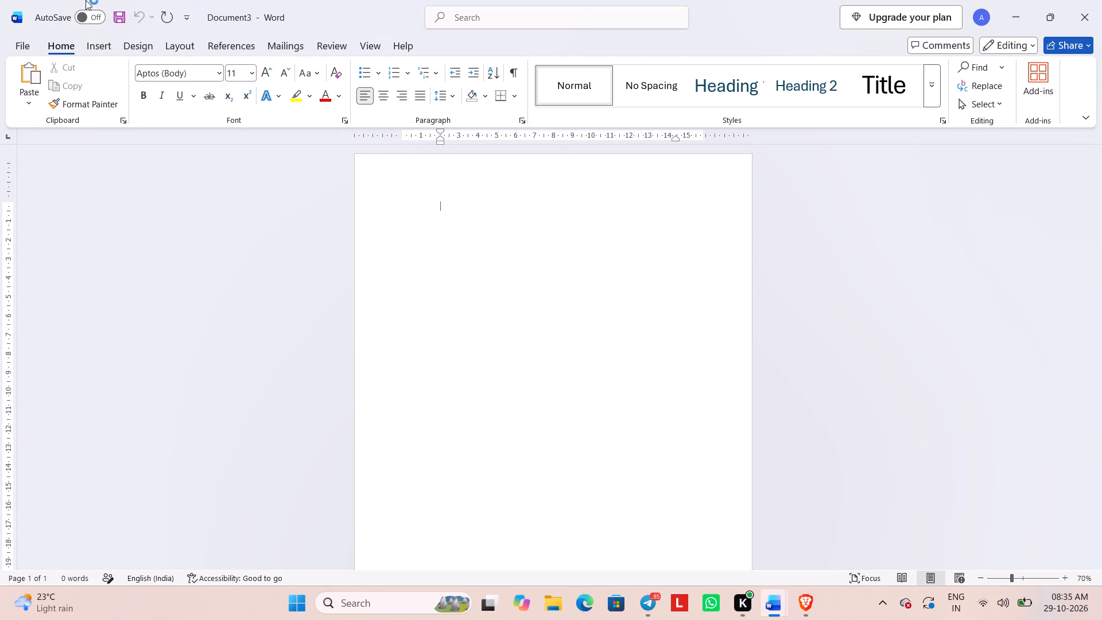
left_click(22, 45)
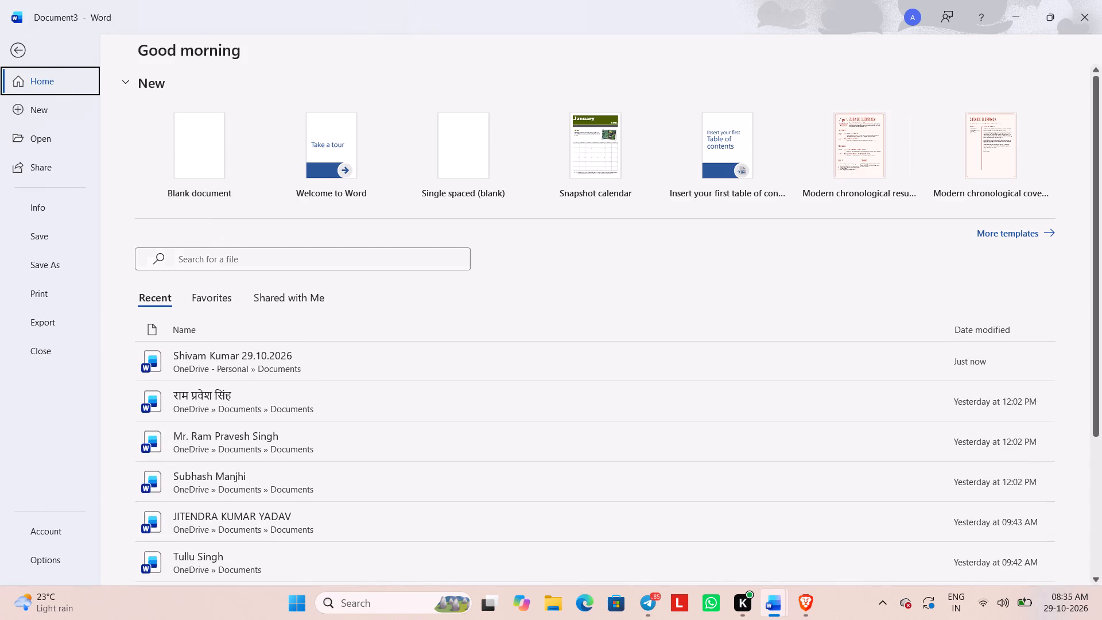
left_click(232, 261)
key("ctrl+v")
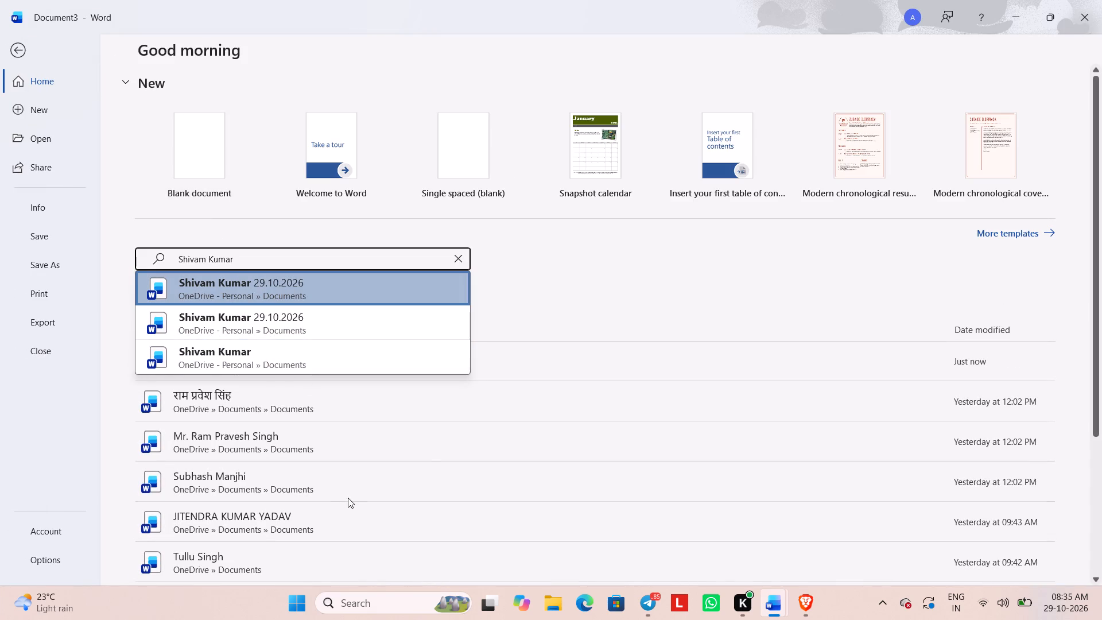
Open the petitioner's earlier undated document and copy the INDEX heading with the table's header and first two rows from its last page.
left_click(242, 344)
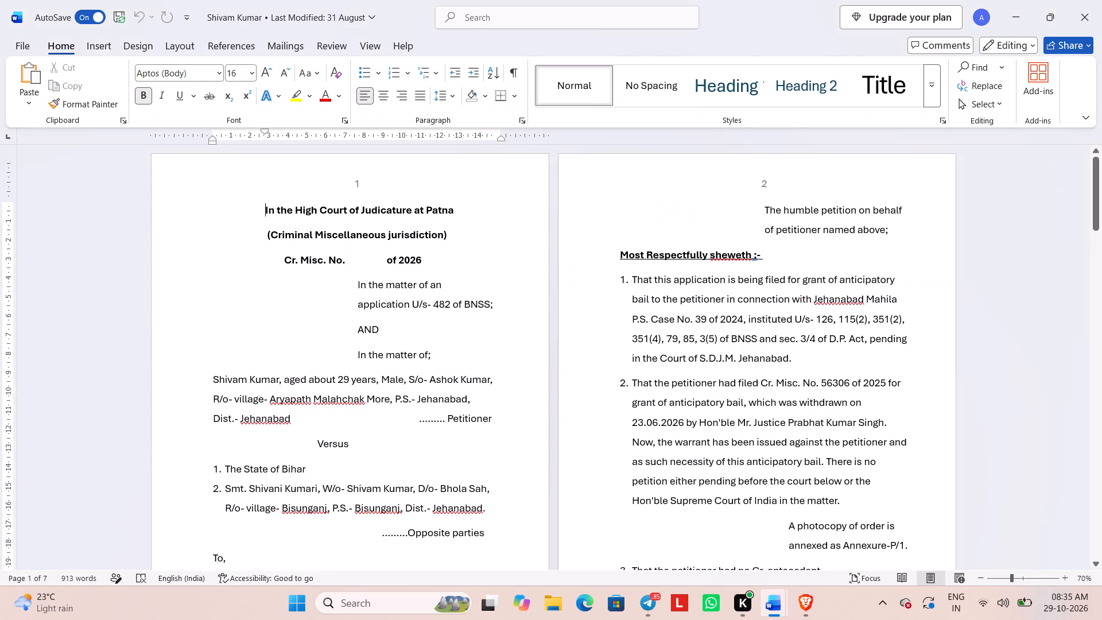
scroll(426, 348, "down", 8)
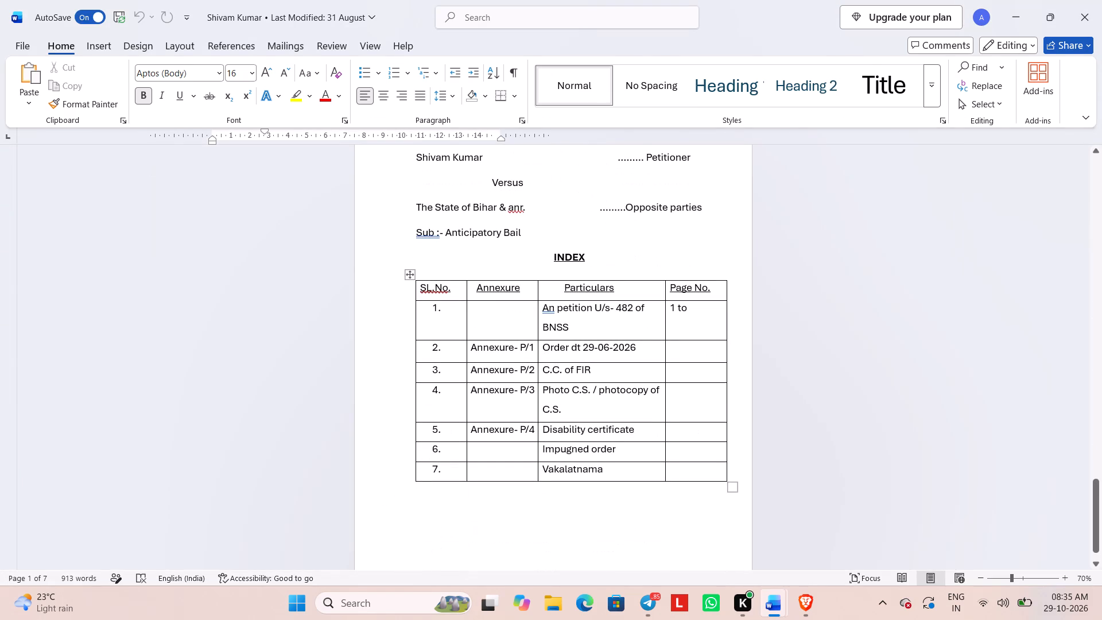
scroll(426, 348, "down", 2)
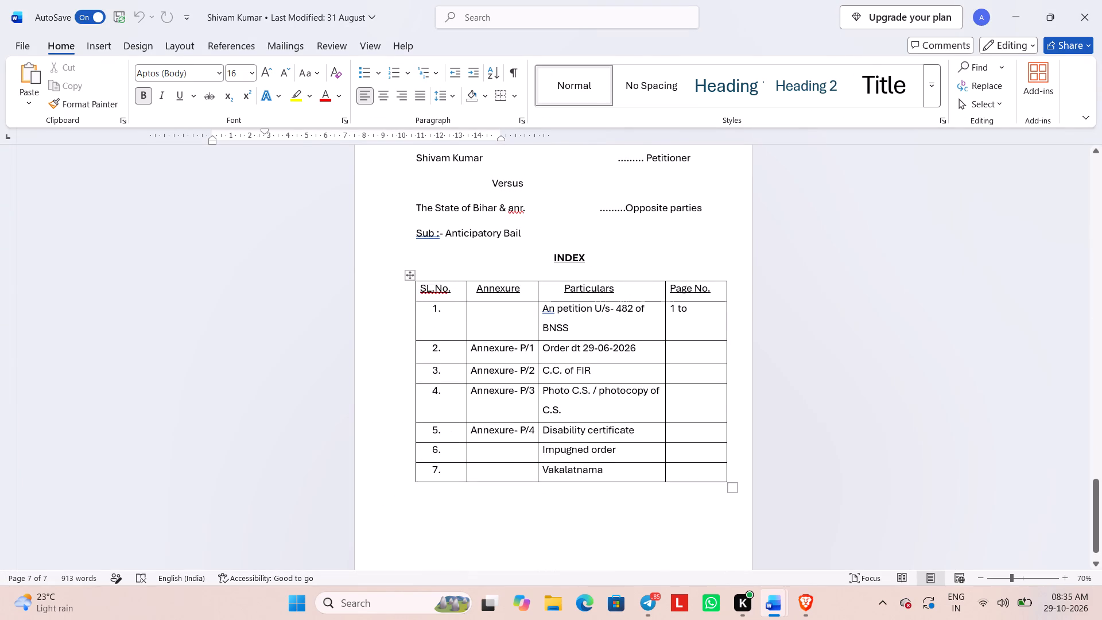
left_click_drag(529, 257, 714, 361)
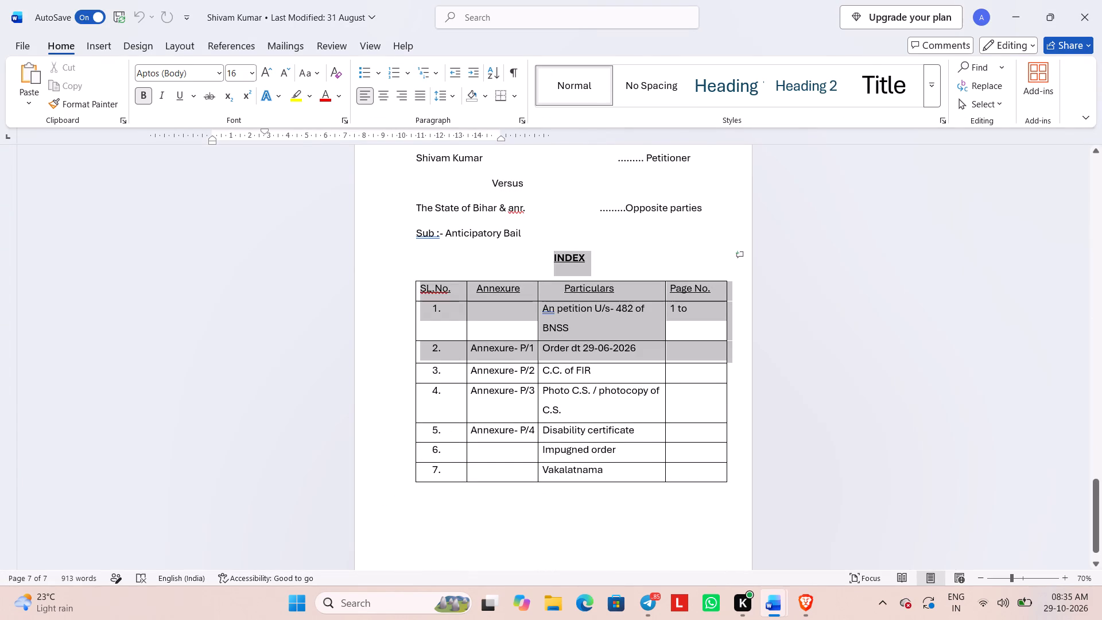
left_click_drag(714, 361, 726, 361)
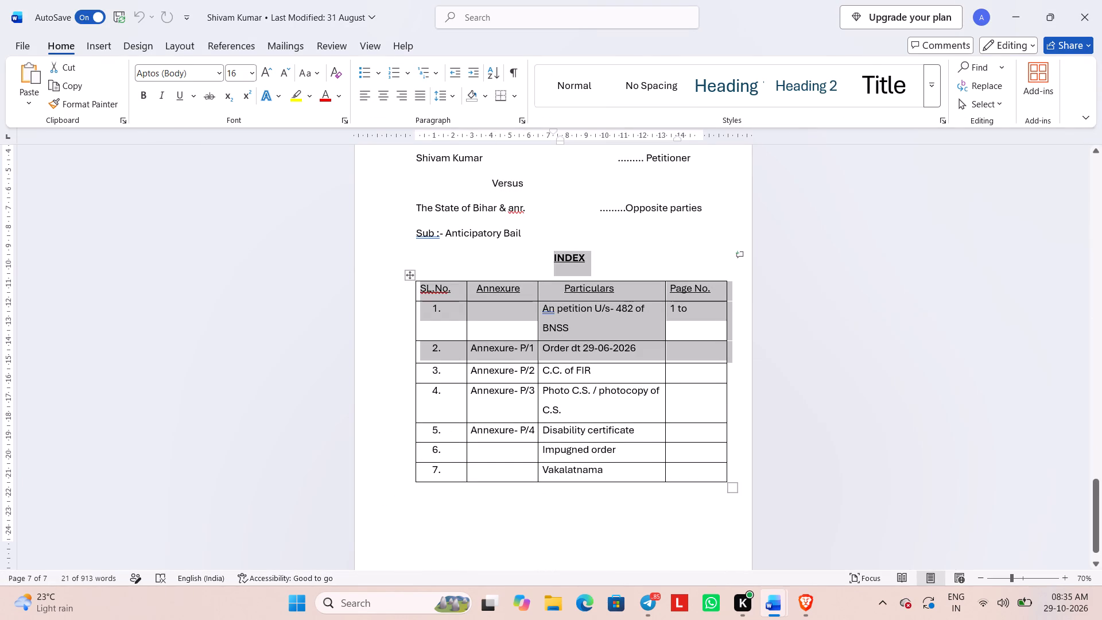
key("ctrl+c")
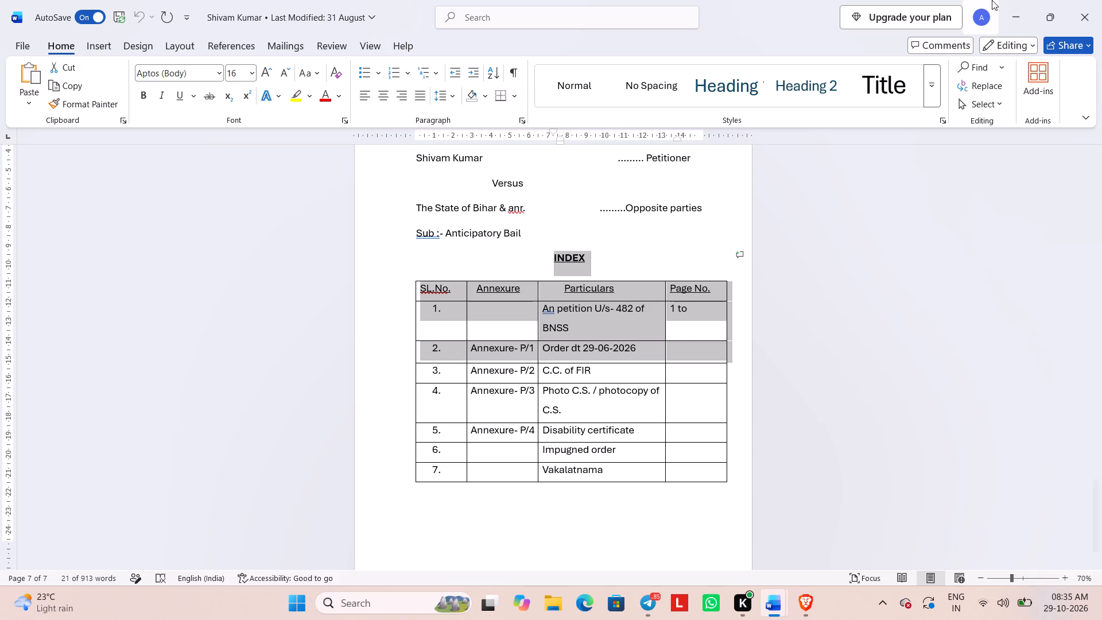
Close the earlier document and paste the copied index below the "Subject –" line on the supplementary affidavit's last page.
left_click(1101, 0)
scroll(769, 380, "down", 6)
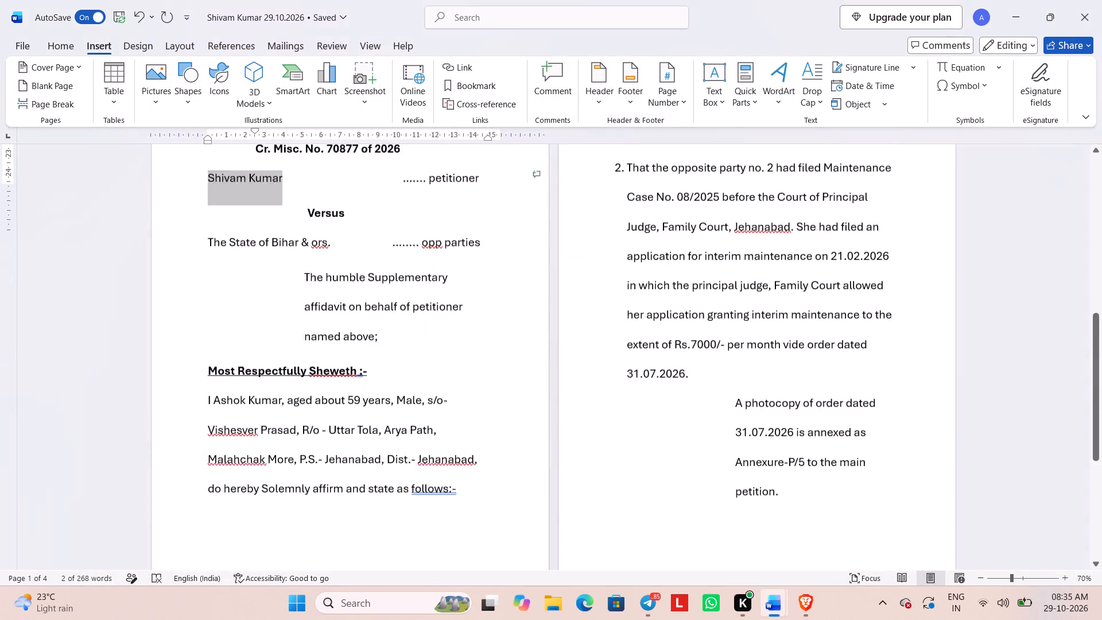
left_click(769, 380)
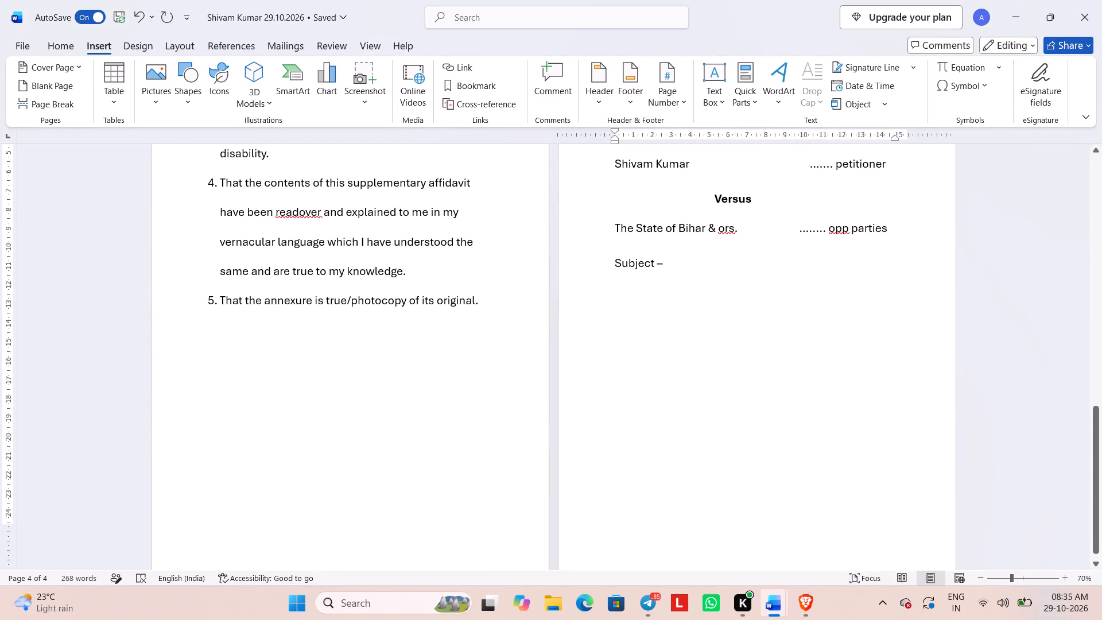
key("ctrl+v")
Clear the Particulars text in row 1 of the index table.
left_click_drag(835, 374, 746, 348)
key("BackSpace")
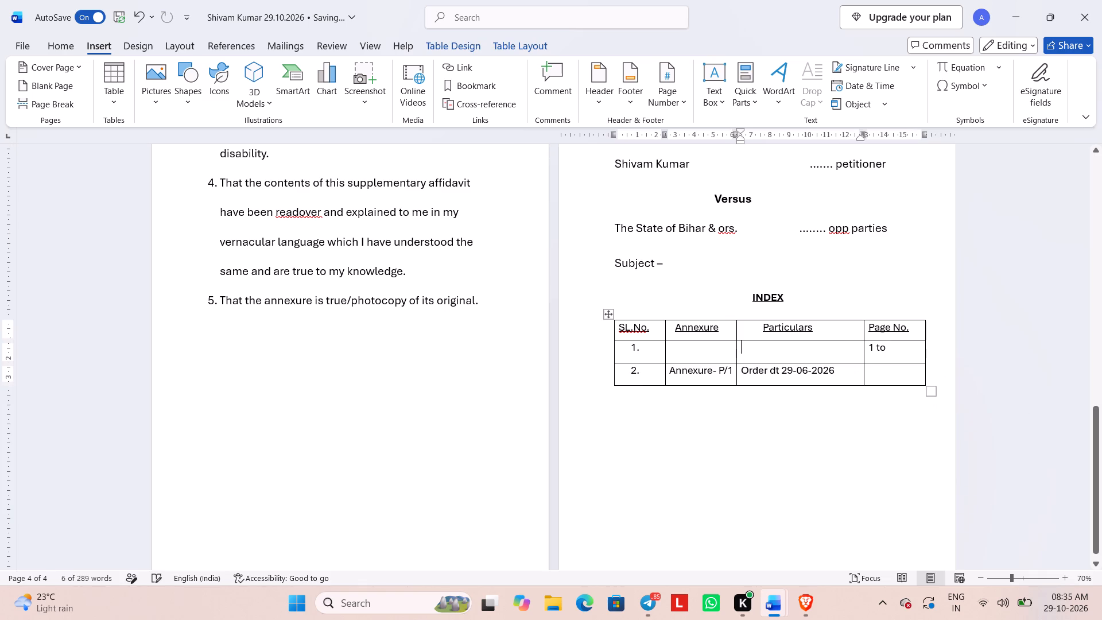
Change the annexure number in row 2 of the index table to P/5.
left_click(731, 374)
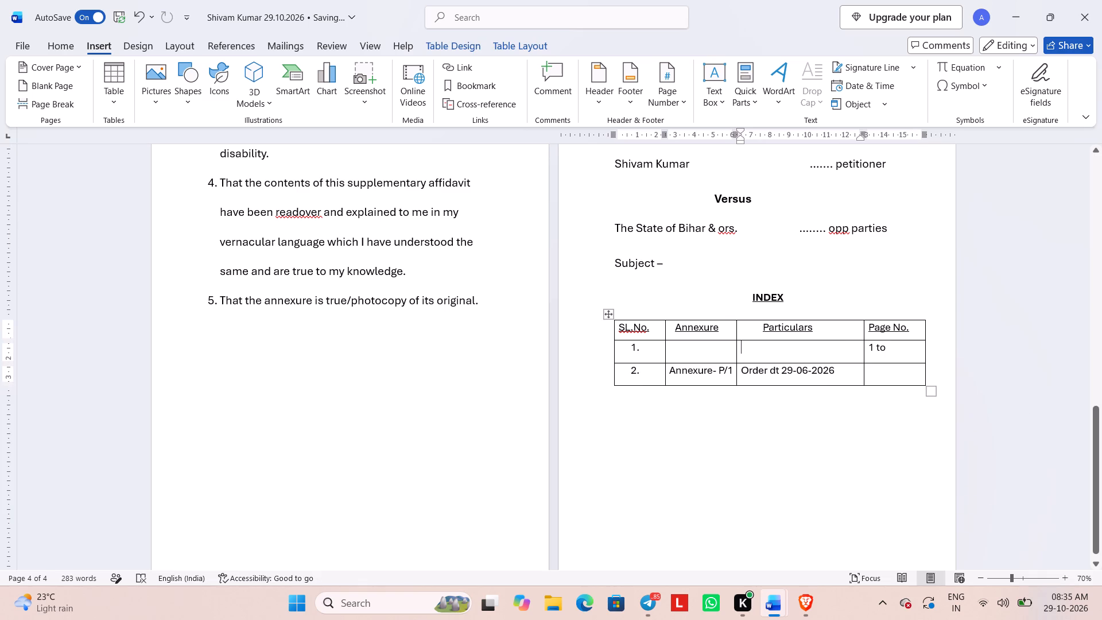
key("BackSpace")
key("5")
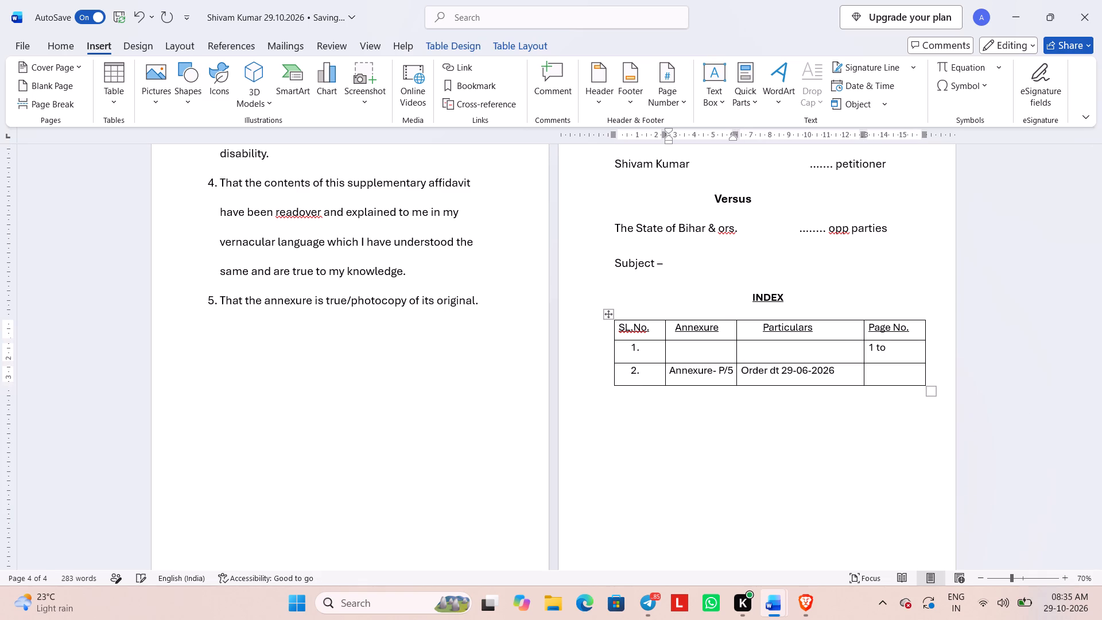
Copy the words "A photocopy of order dated 31.07.2026" from the annexure note below paragraph 2.
scroll(701, 355, "up", 4)
scroll(701, 355, "down", 1)
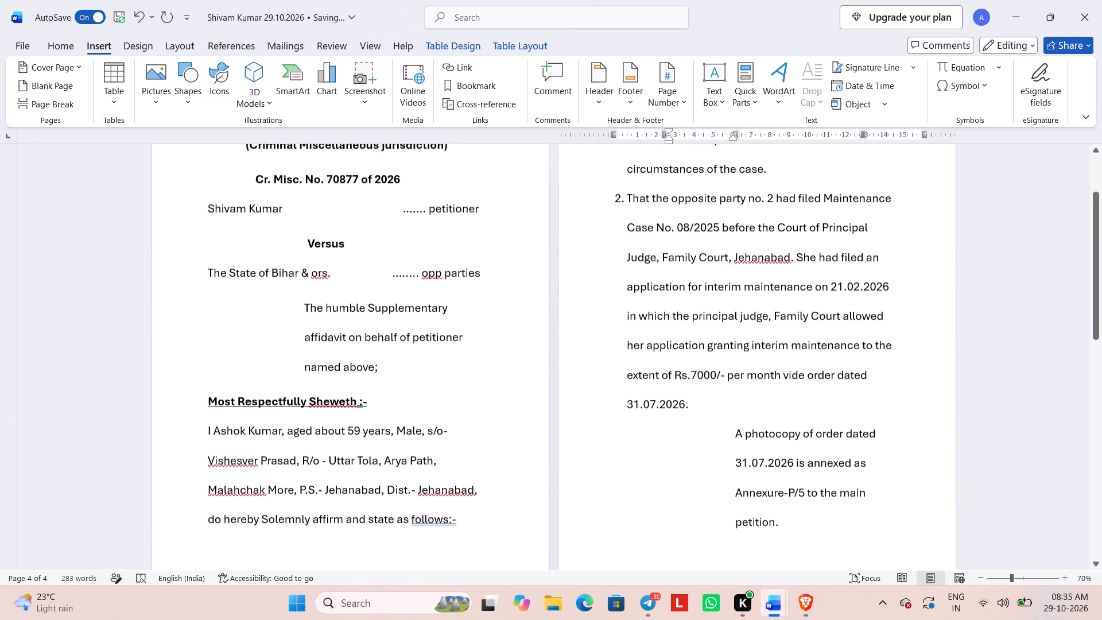
left_click_drag(732, 433, 792, 478)
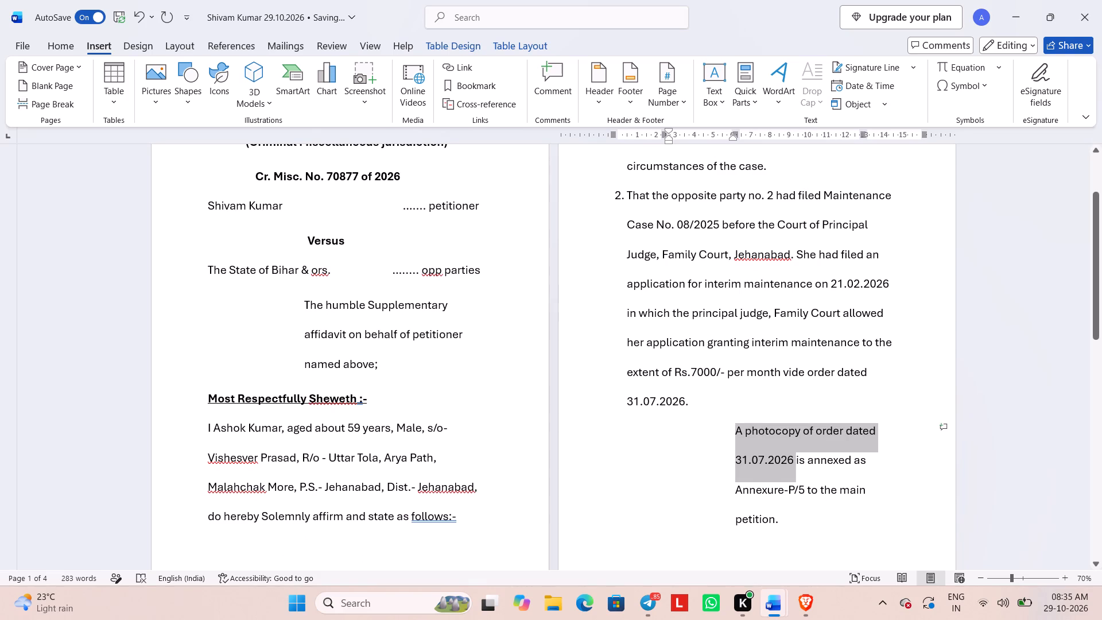
left_click_drag(792, 478, 793, 464)
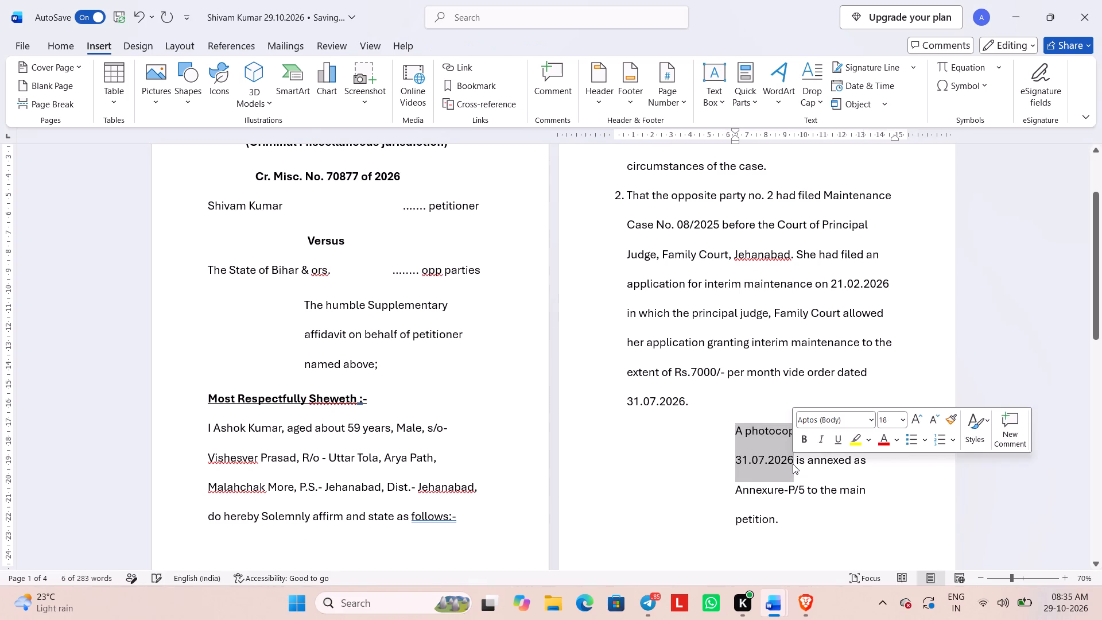
key("ctrl+c")
key("ctrl+c")
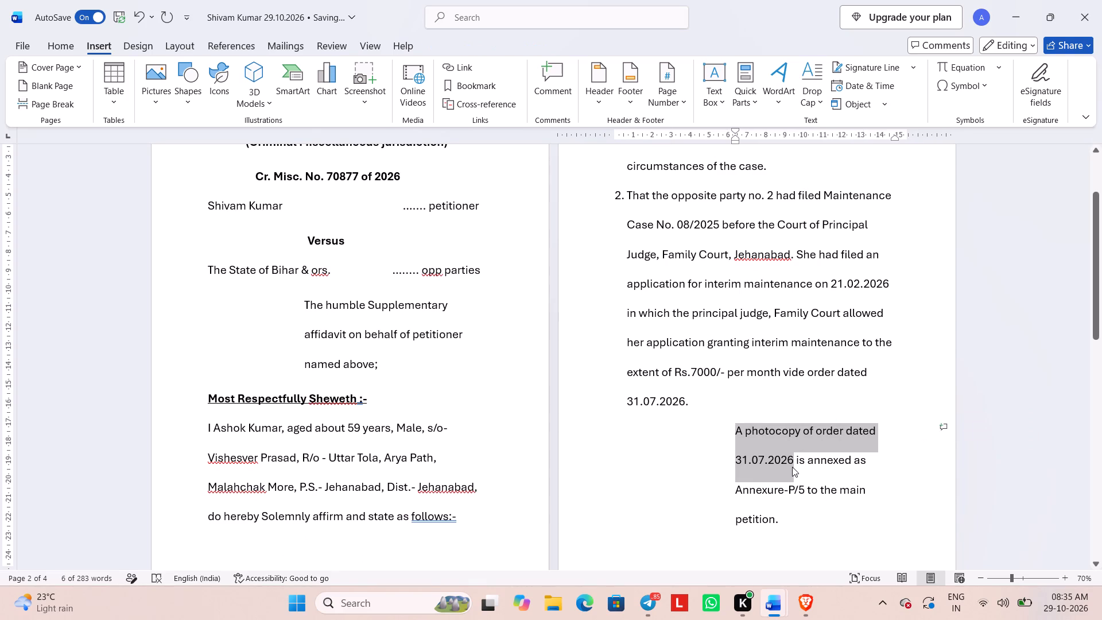
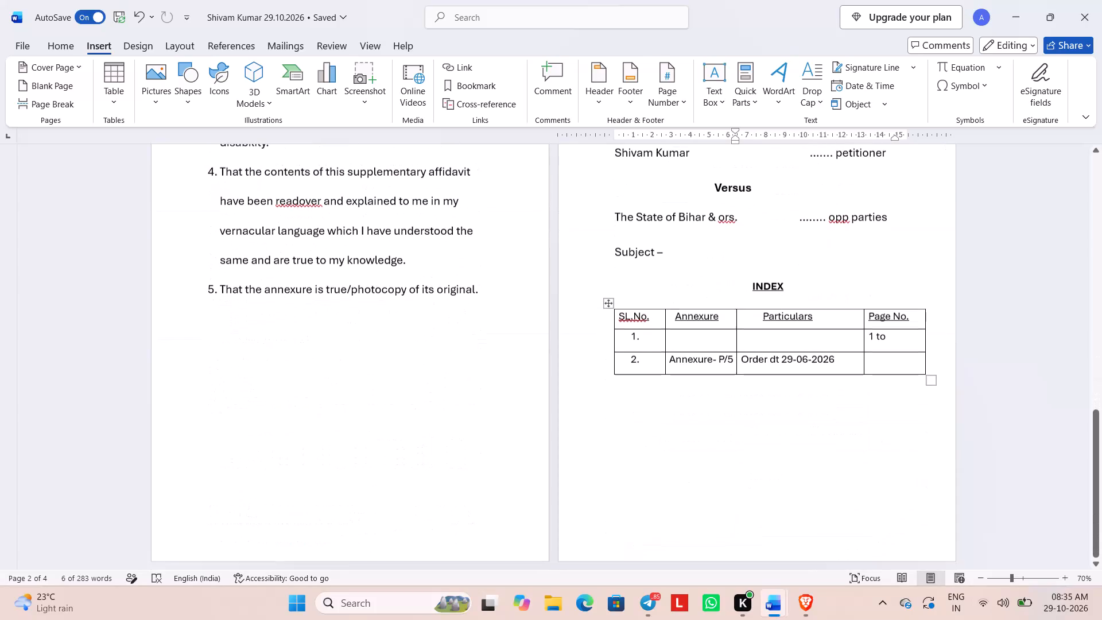
Replace the Annexure-P/5 row's Particulars entry in the index table with the copied text "A photocopy of order dated 31.07.2026".
left_click_drag(842, 368, 762, 369)
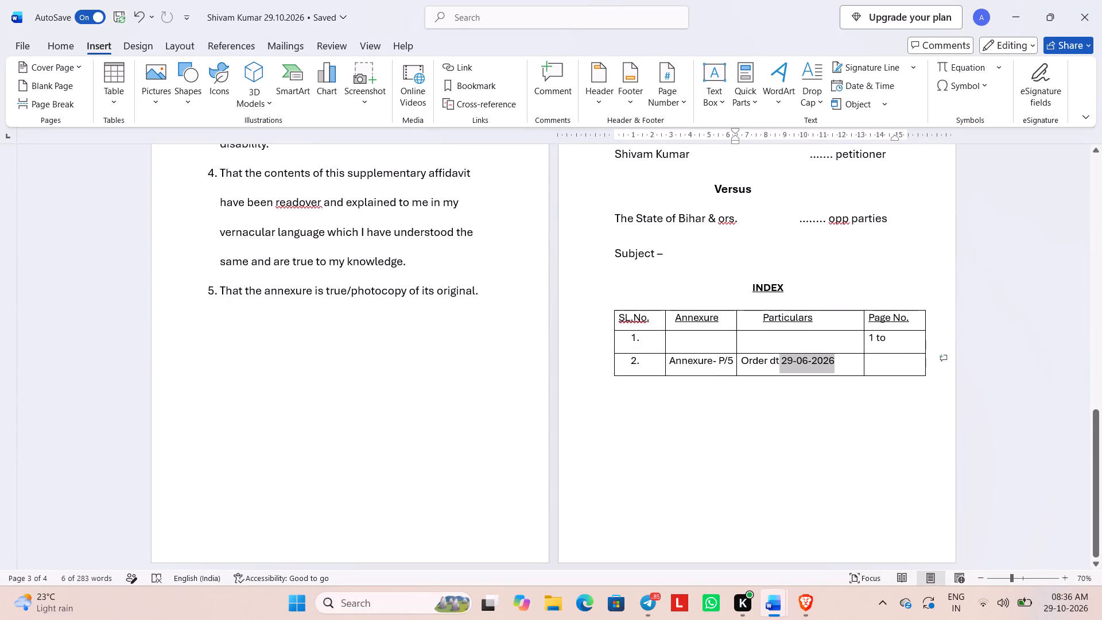
left_click_drag(762, 369, 747, 370)
key("ctrl+v")
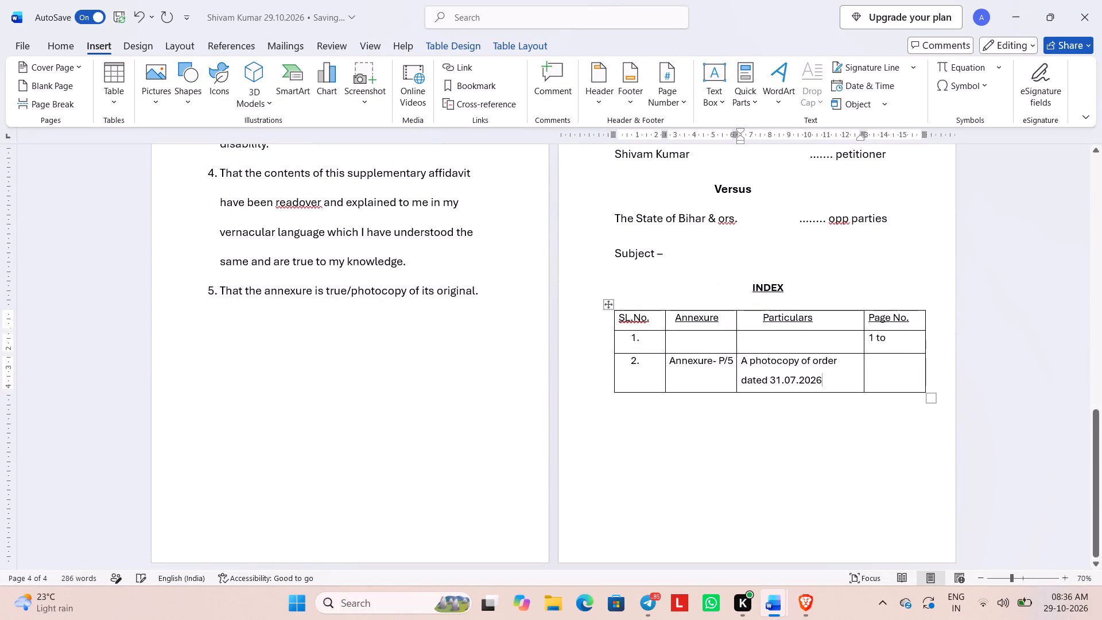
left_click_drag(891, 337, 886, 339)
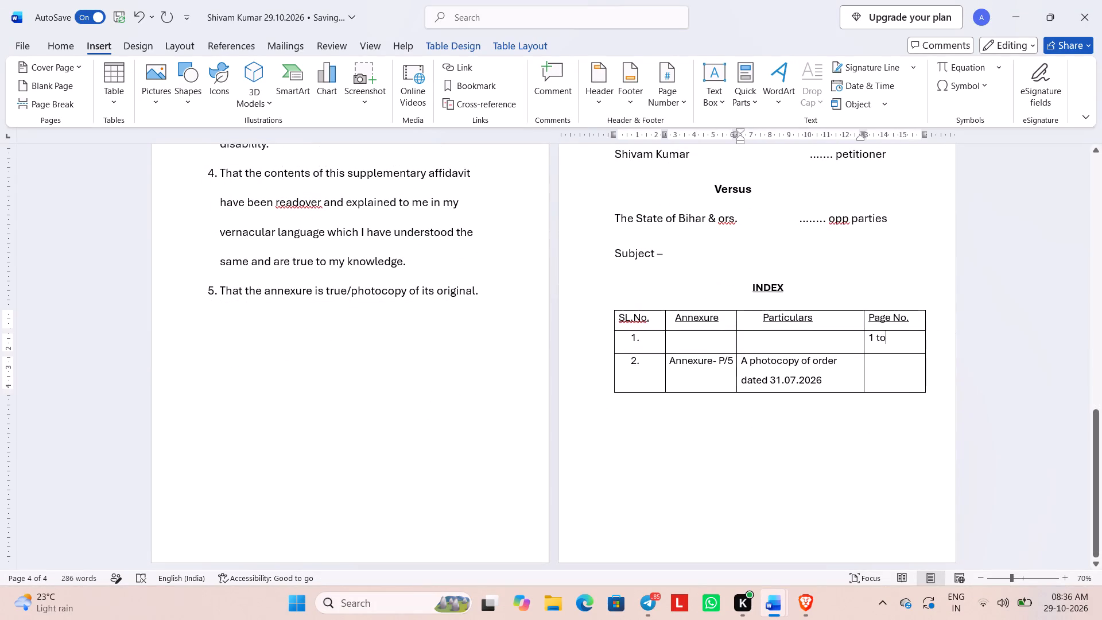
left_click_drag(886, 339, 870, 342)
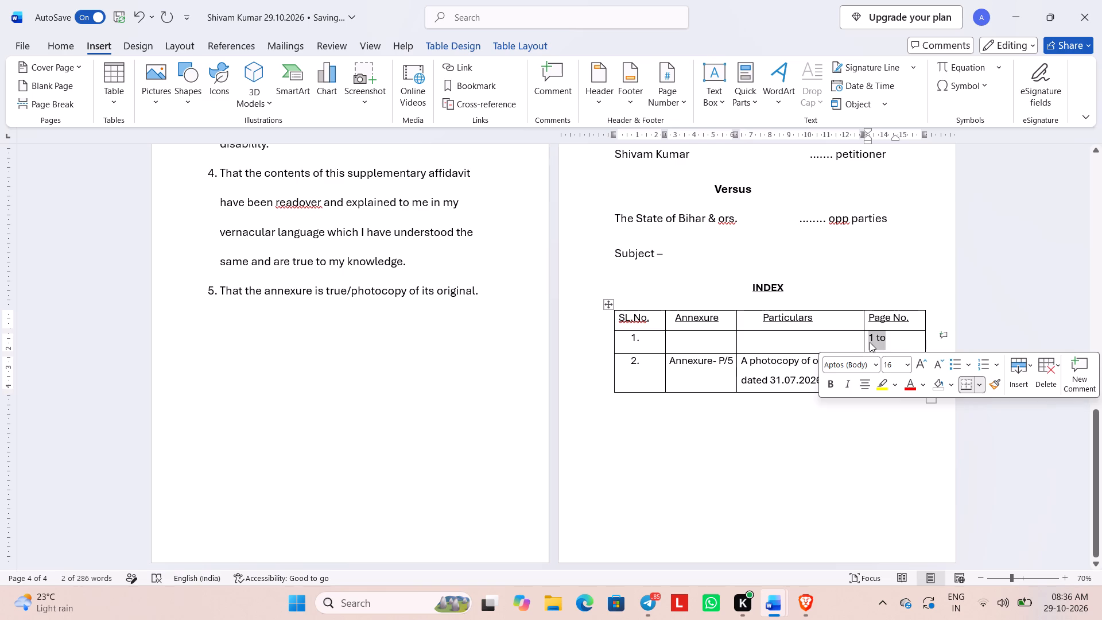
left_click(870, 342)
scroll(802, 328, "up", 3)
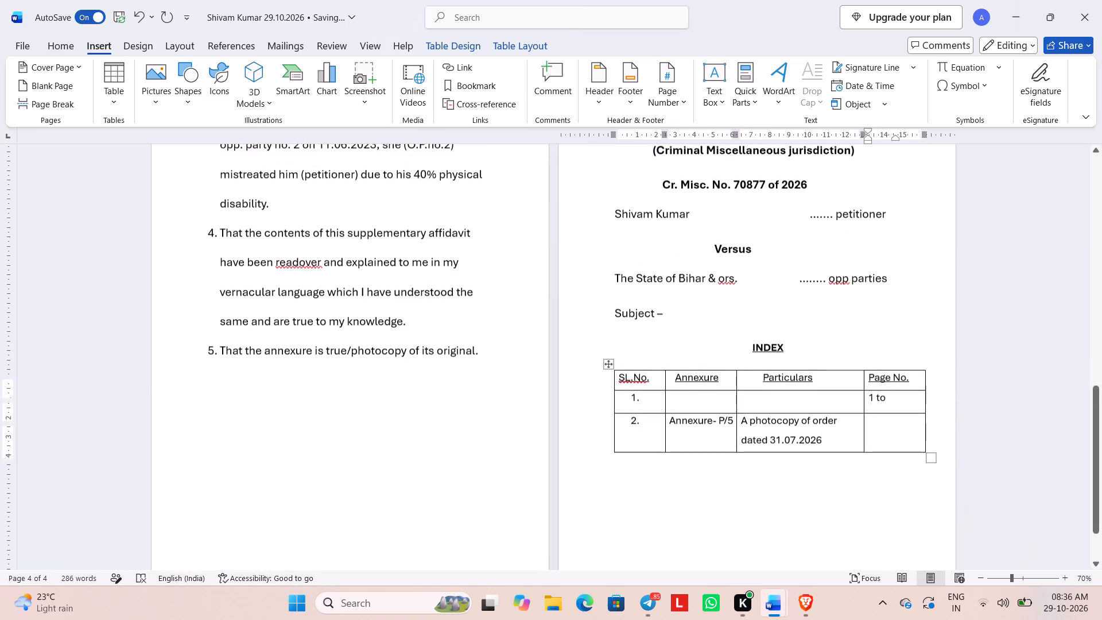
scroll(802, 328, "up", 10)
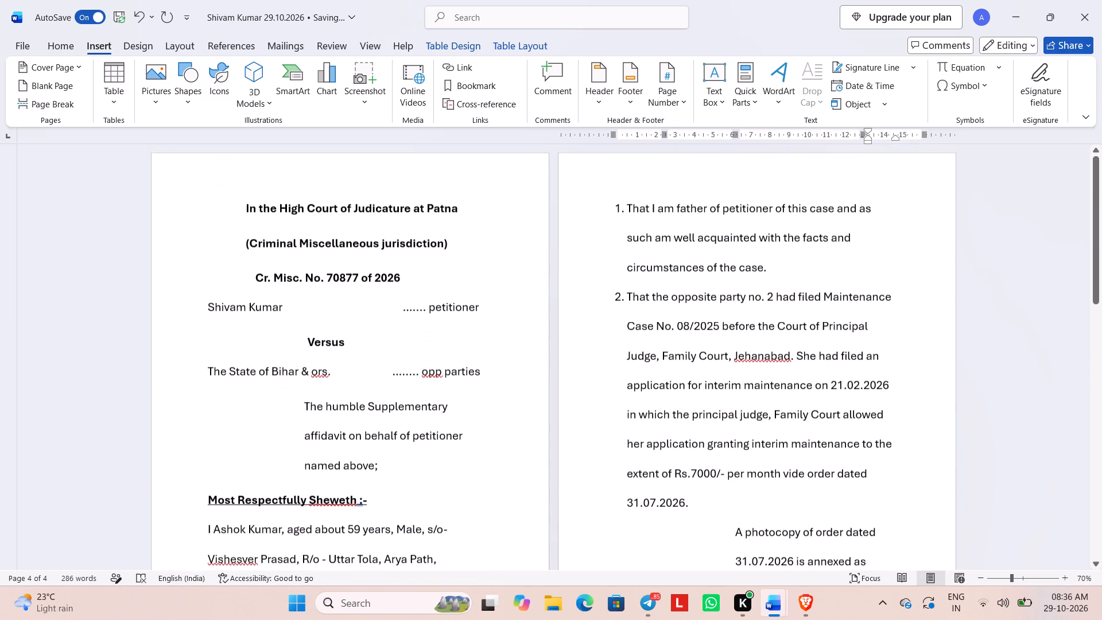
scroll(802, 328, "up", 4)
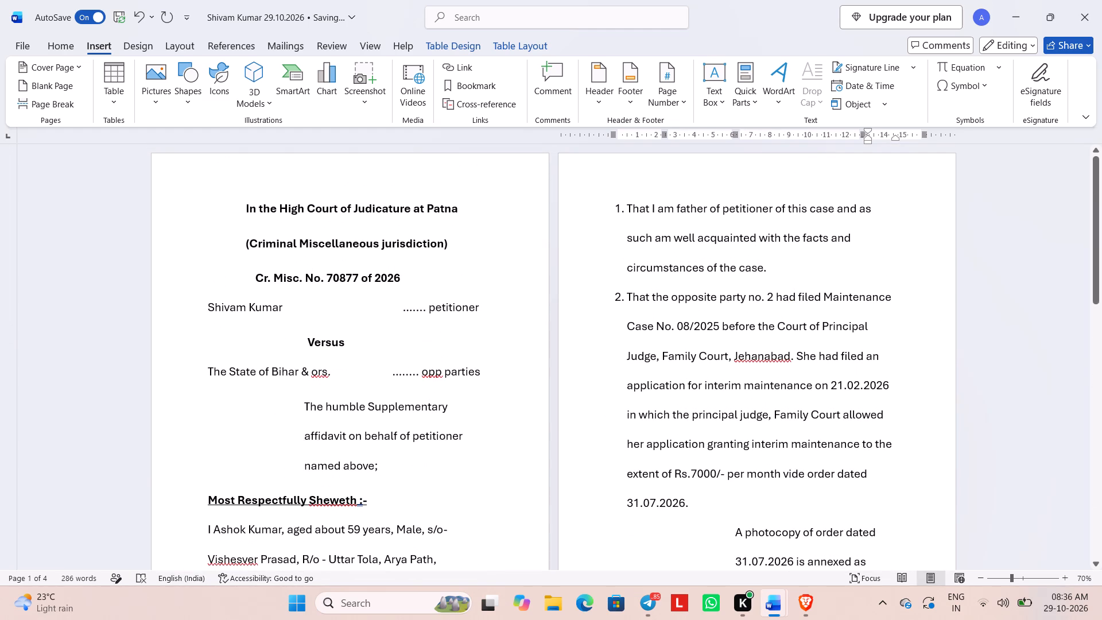